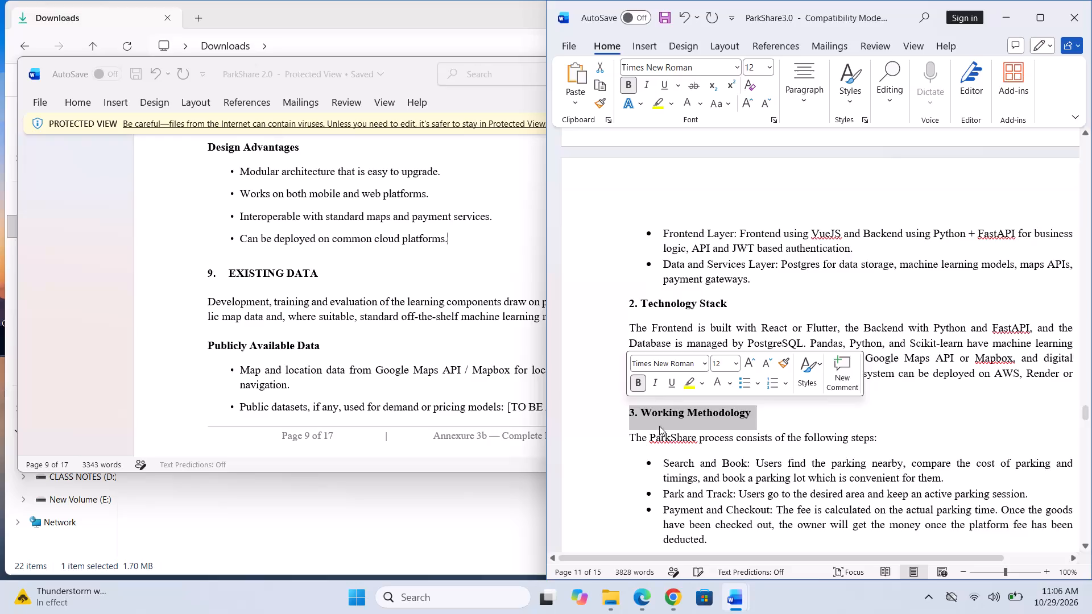
Make the section headings "4. Prototype Validation" and "5. Design Advantages" bold in the ParkShare3.0 document.
scroll(683, 464, down, 1)
drag(740, 375, 629, 385)
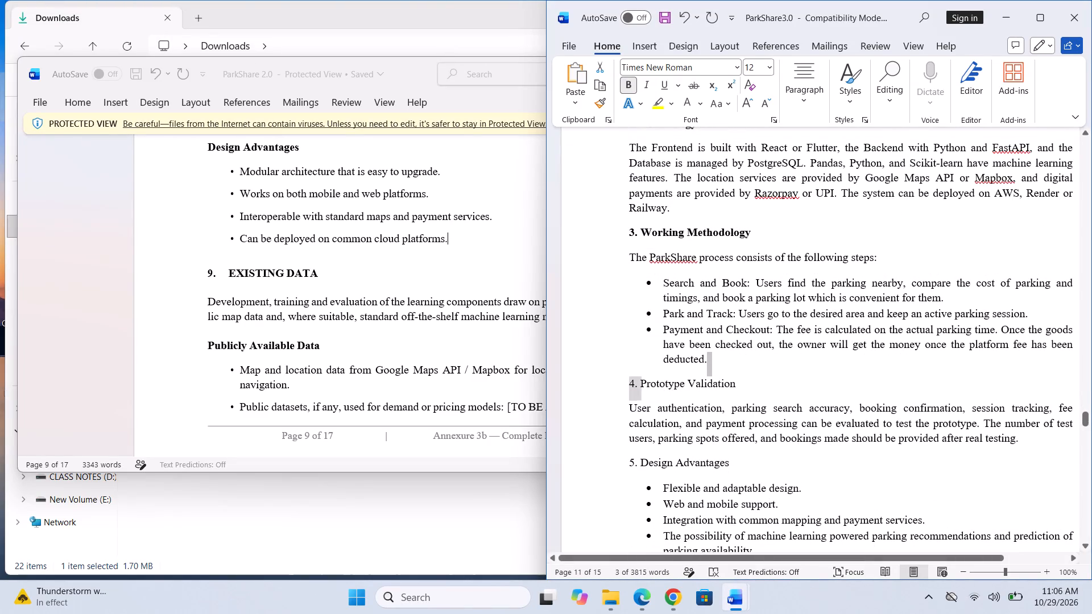
drag(629, 385, 747, 379)
click(747, 379)
drag(747, 385, 606, 389)
click(614, 366)
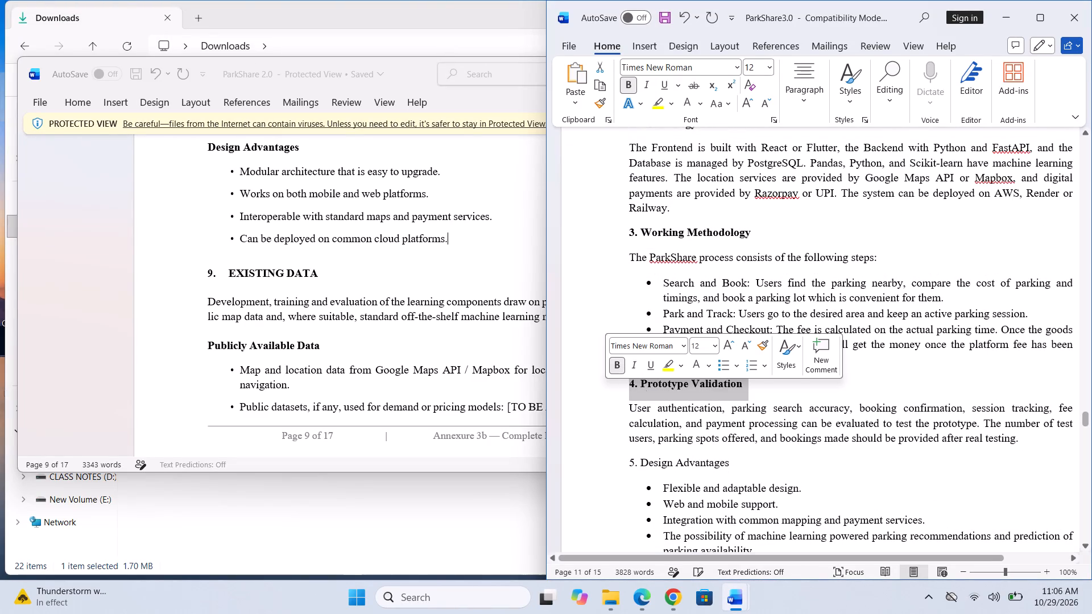
click(746, 465)
drag(746, 465, 628, 460)
click(641, 434)
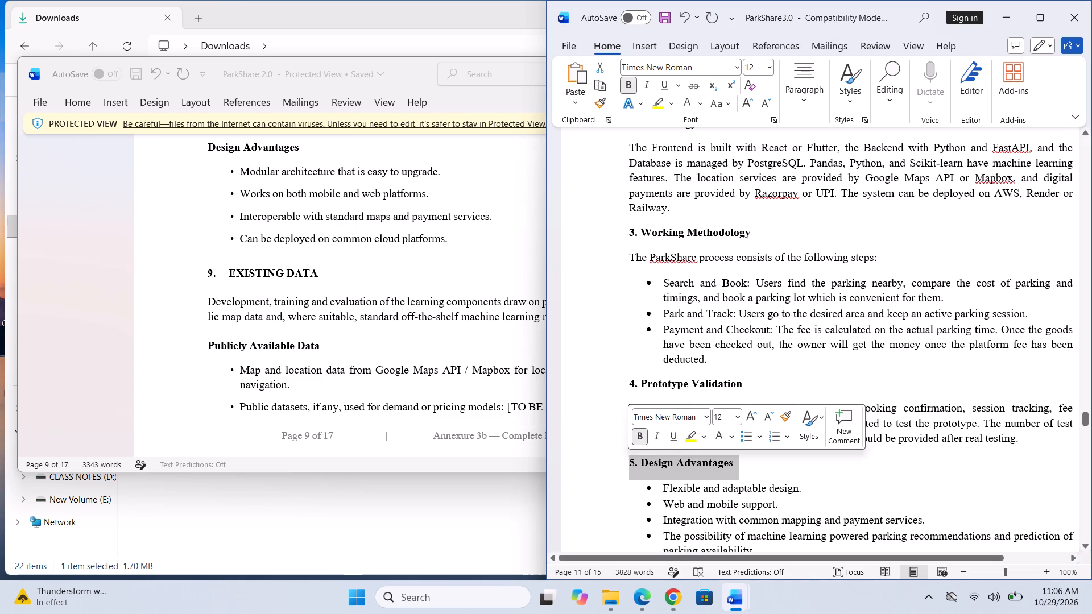
click(828, 492)
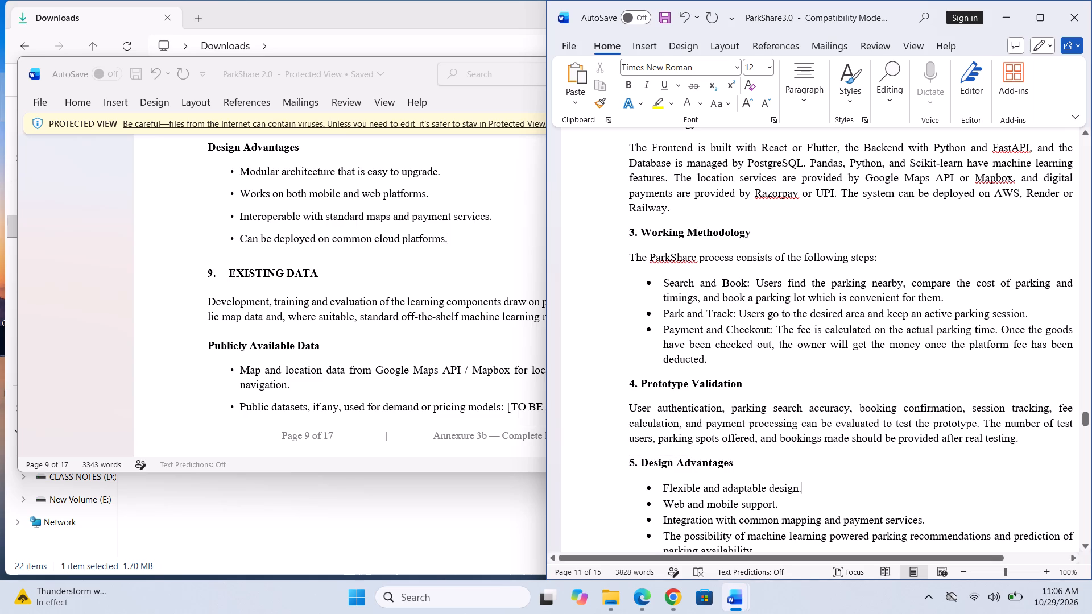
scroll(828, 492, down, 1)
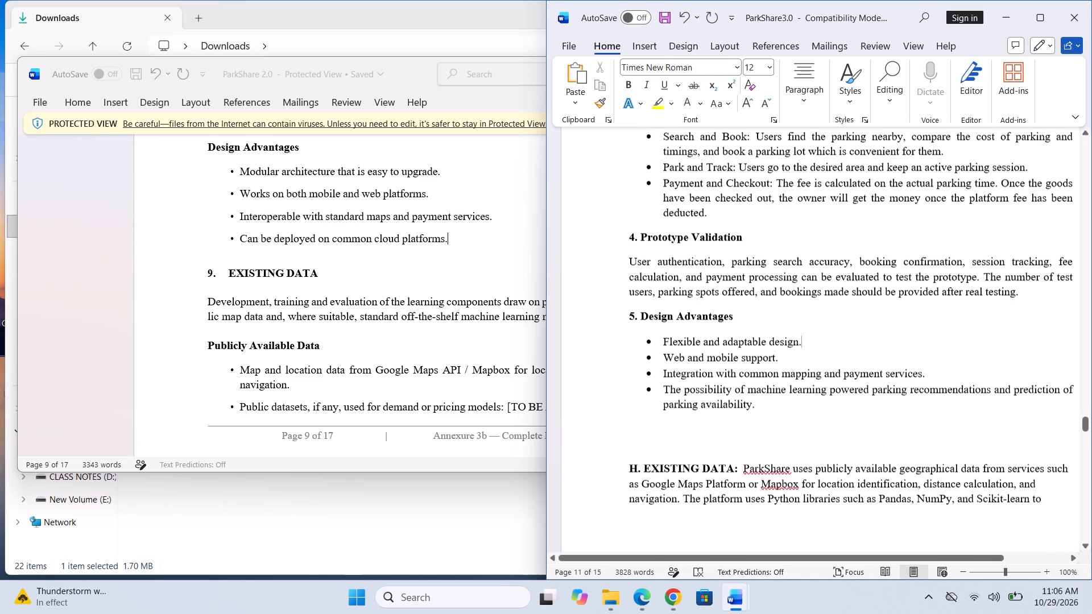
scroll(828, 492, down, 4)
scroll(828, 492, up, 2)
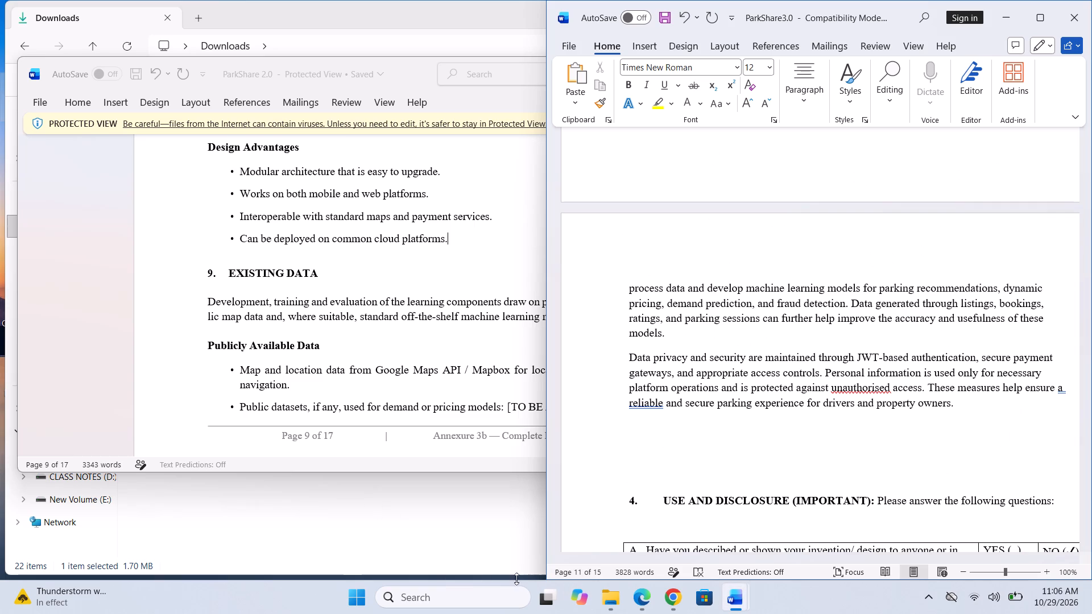
Switch to Chrome and enter "what" in a new tab's address field to look up WhatsApp.
click(677, 612)
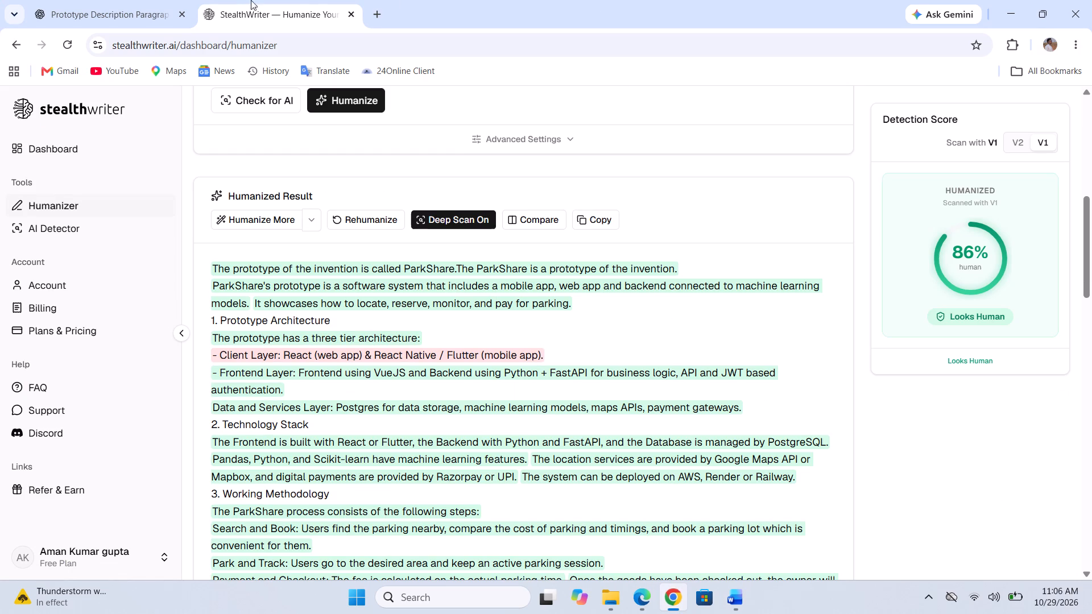
click(375, 14)
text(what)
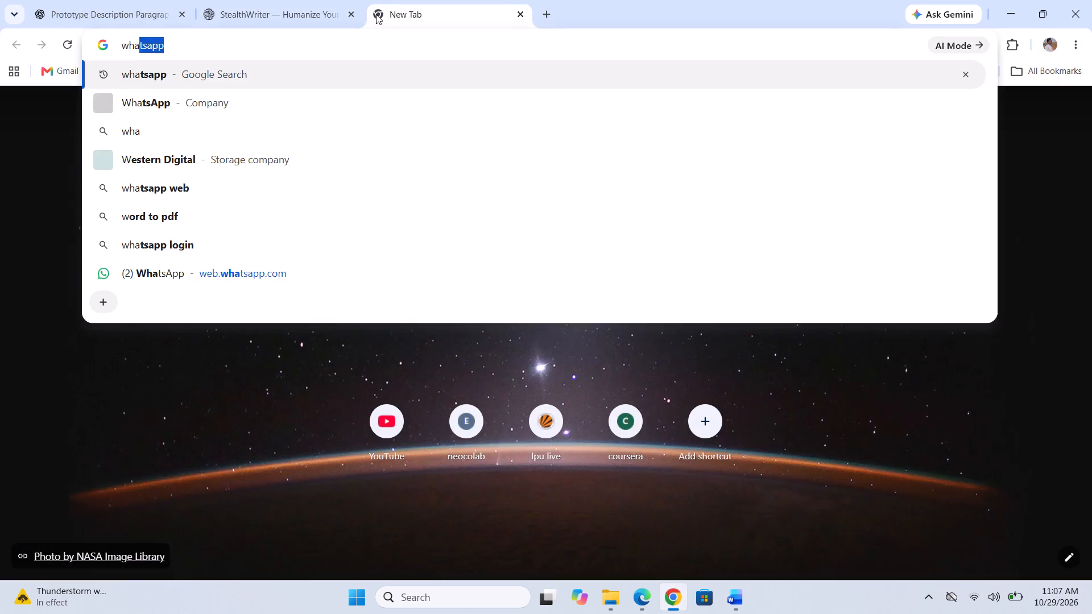
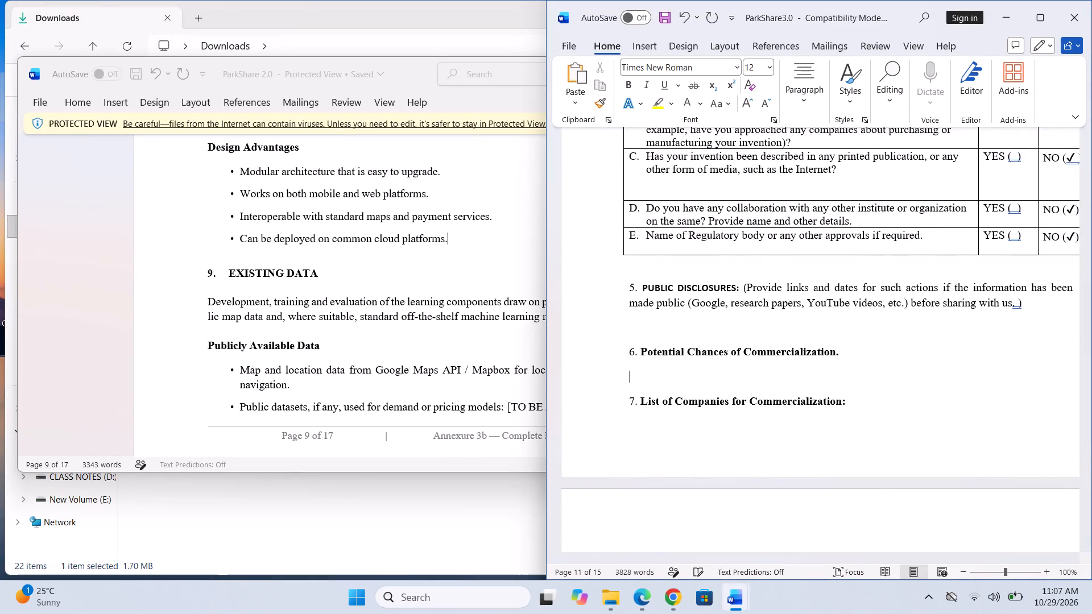
Paste the copied paragraph about ParkShare's commercialization potential under the heading "6. Potential Chances of Commercialization" in the ParkShare3.0 document.
key(ctrl+v)
scroll(866, 355, down, 1)
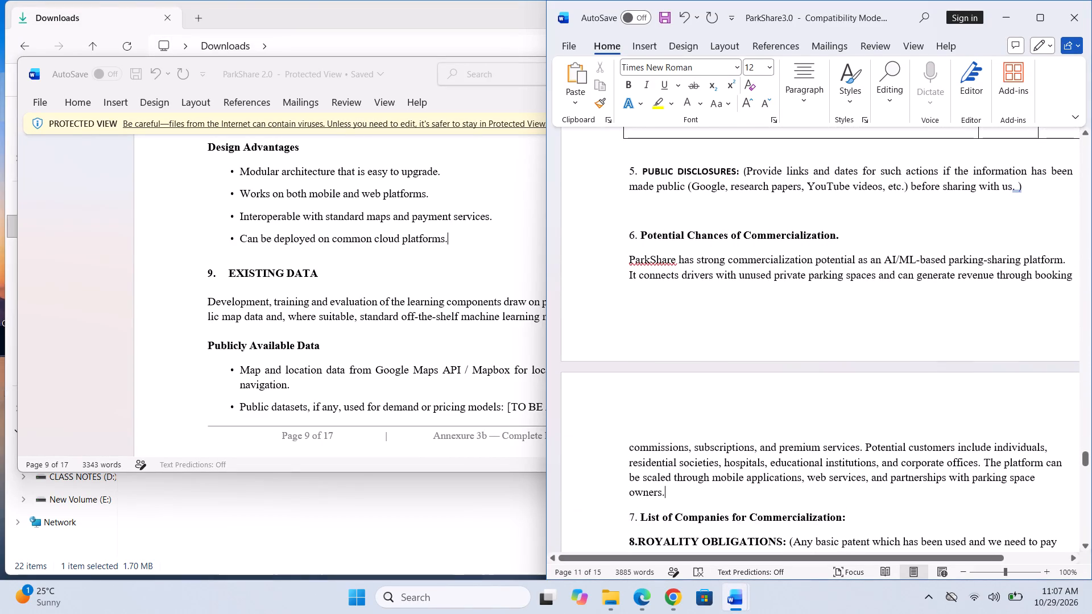
drag(671, 495, 640, 262)
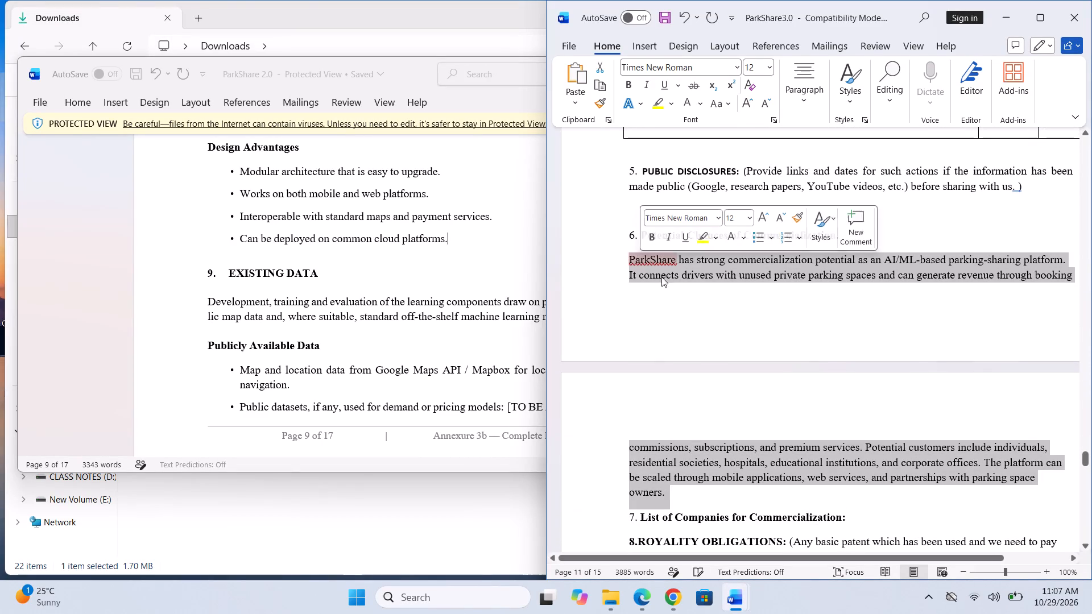
click(737, 371)
scroll(737, 371, down, 2)
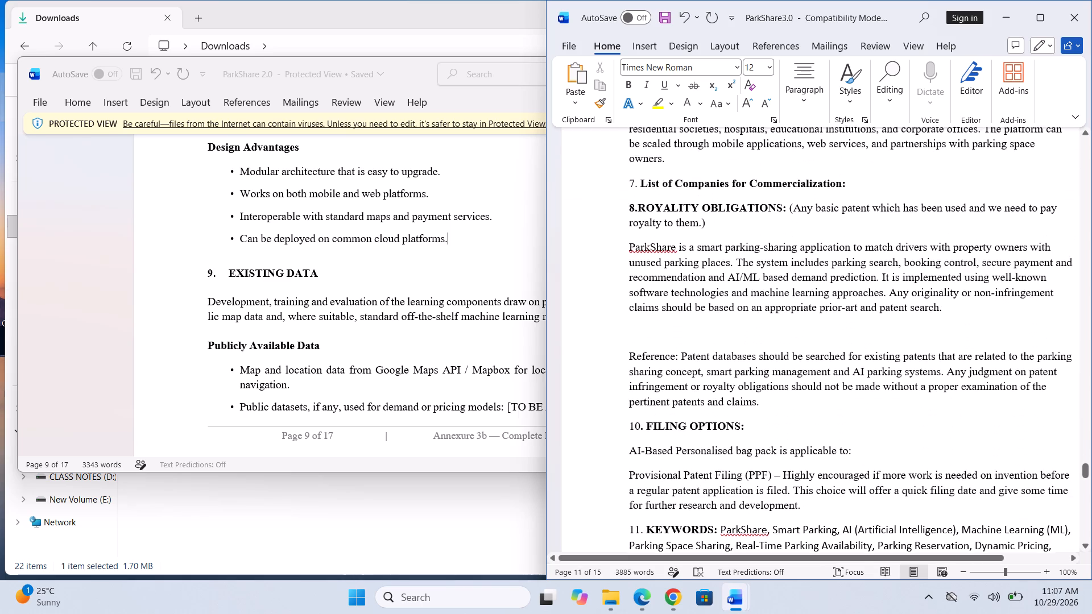
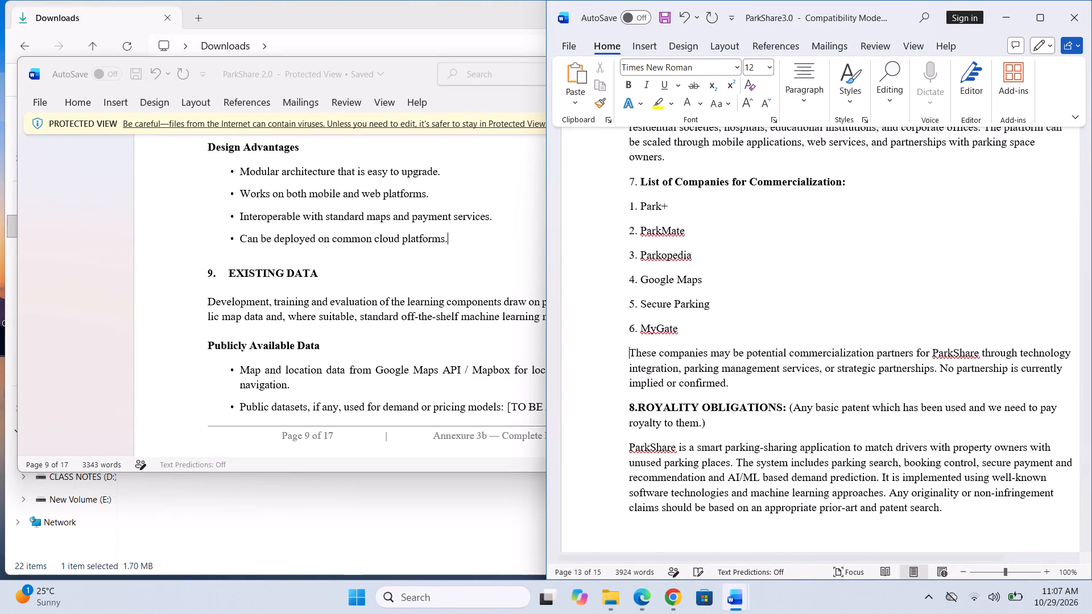
Set the line spacing of the six numbered companies under List of Companies for Commercialization to 1.0.
drag(690, 324, 650, 205)
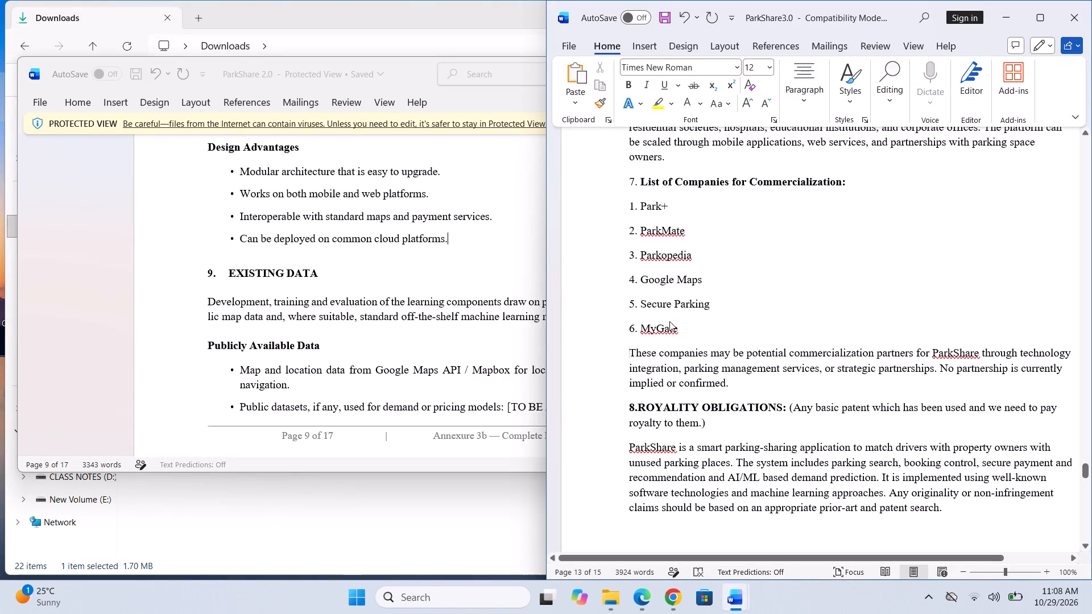
click(679, 326)
click(686, 329)
drag(686, 329, 644, 288)
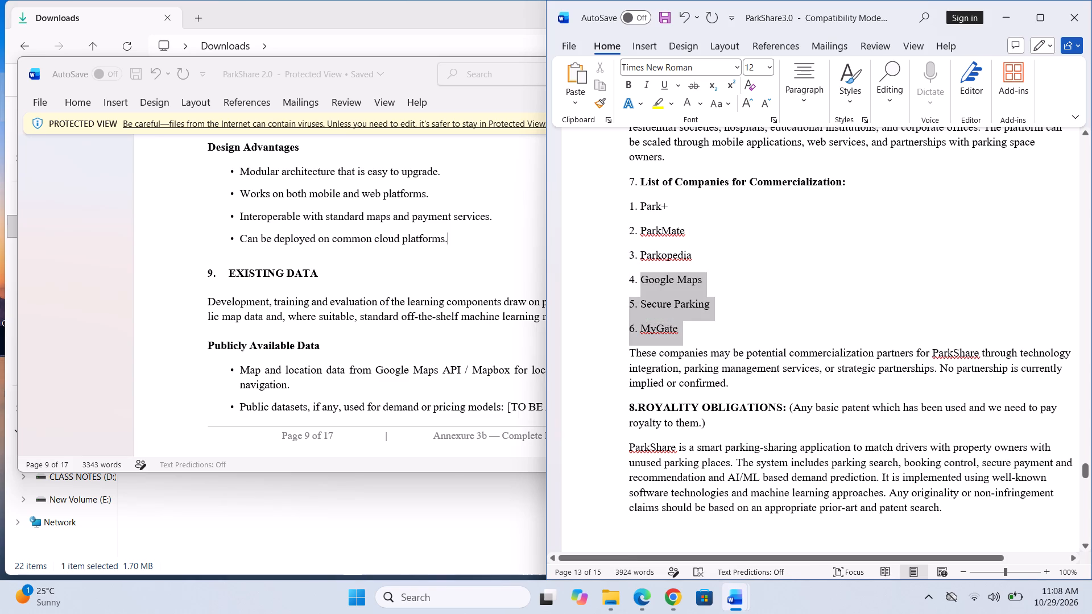
drag(644, 288, 628, 211)
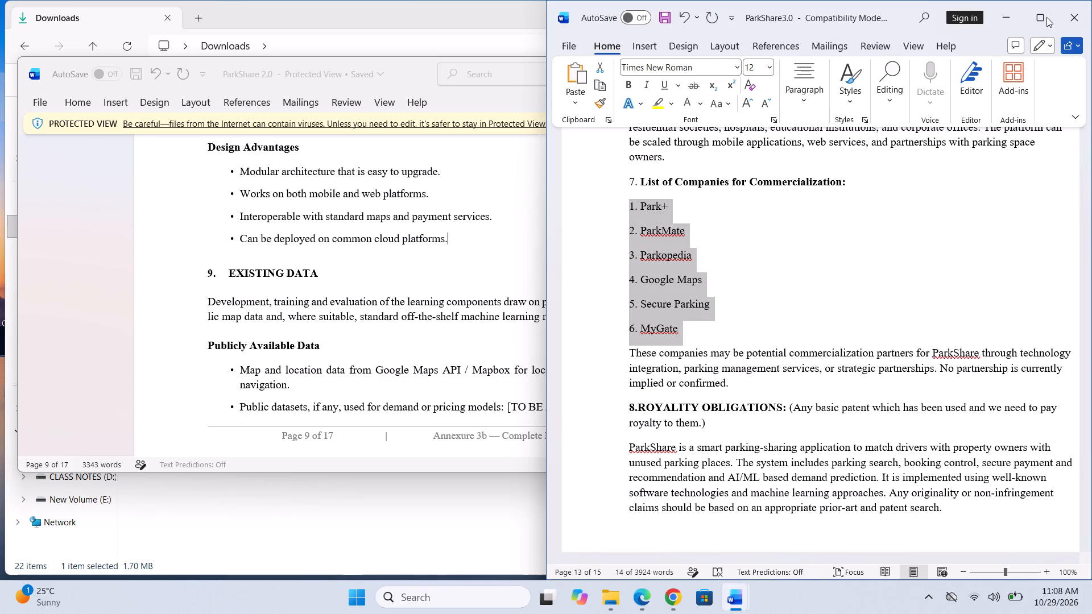
click(1031, 22)
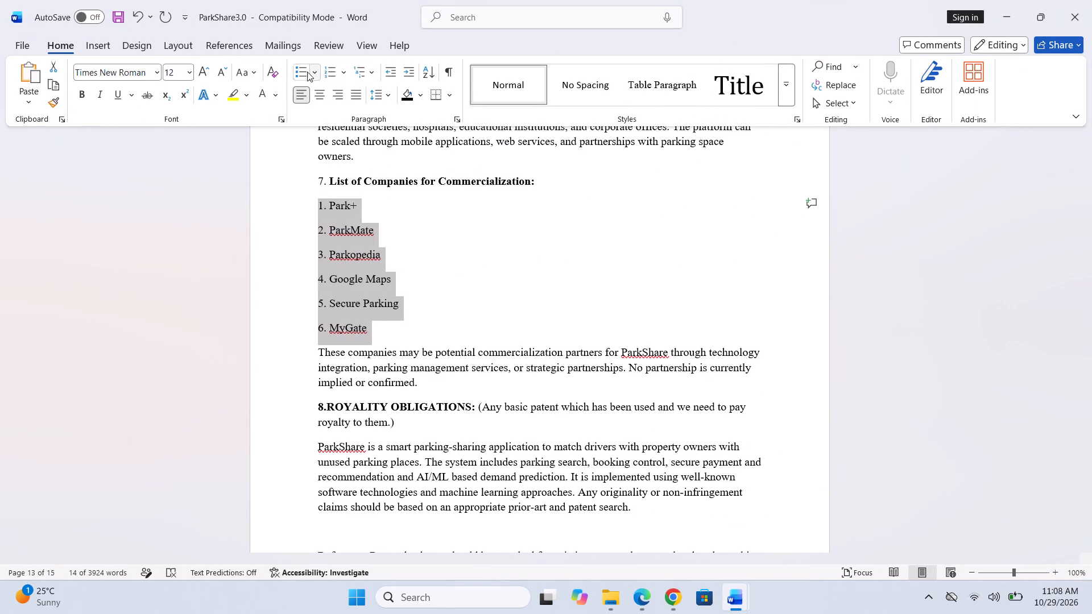
click(385, 94)
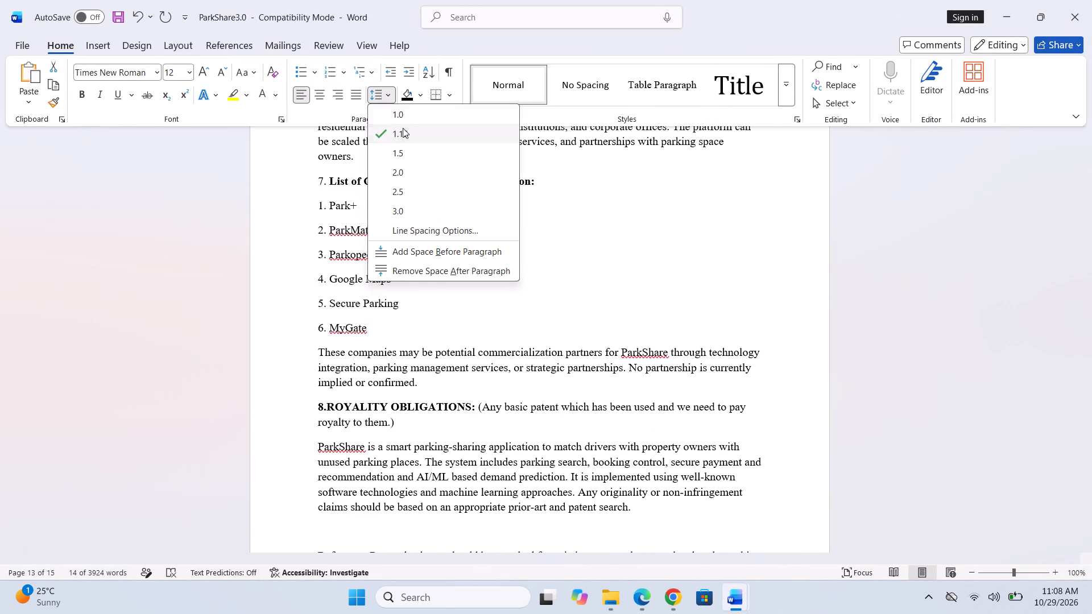
click(411, 114)
click(437, 255)
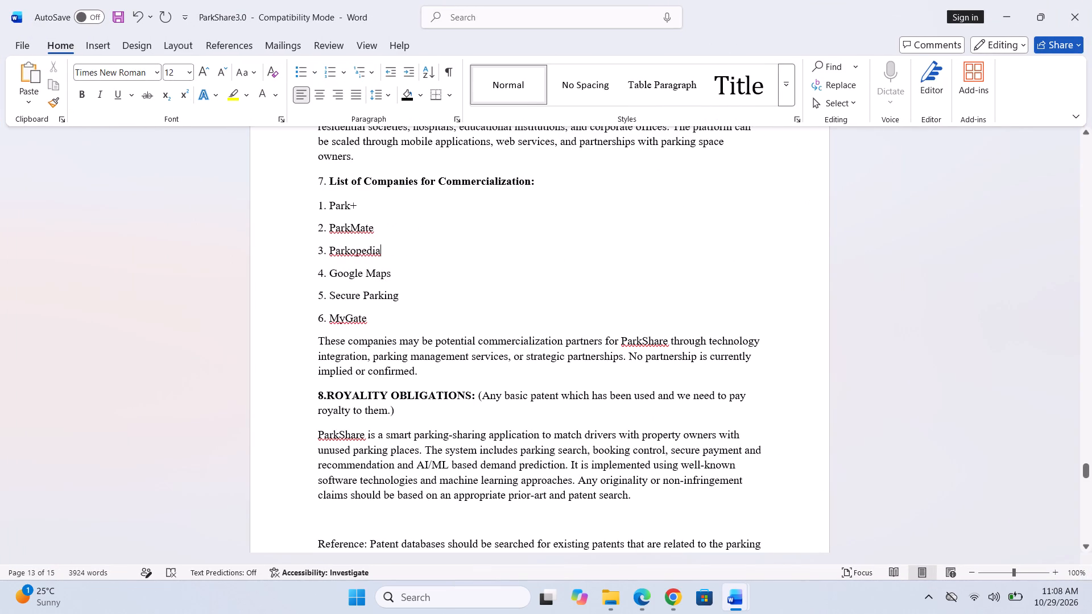
Remove the space after each paragraph in the numbered company list, from Park+ to MyGate.
drag(375, 317, 320, 204)
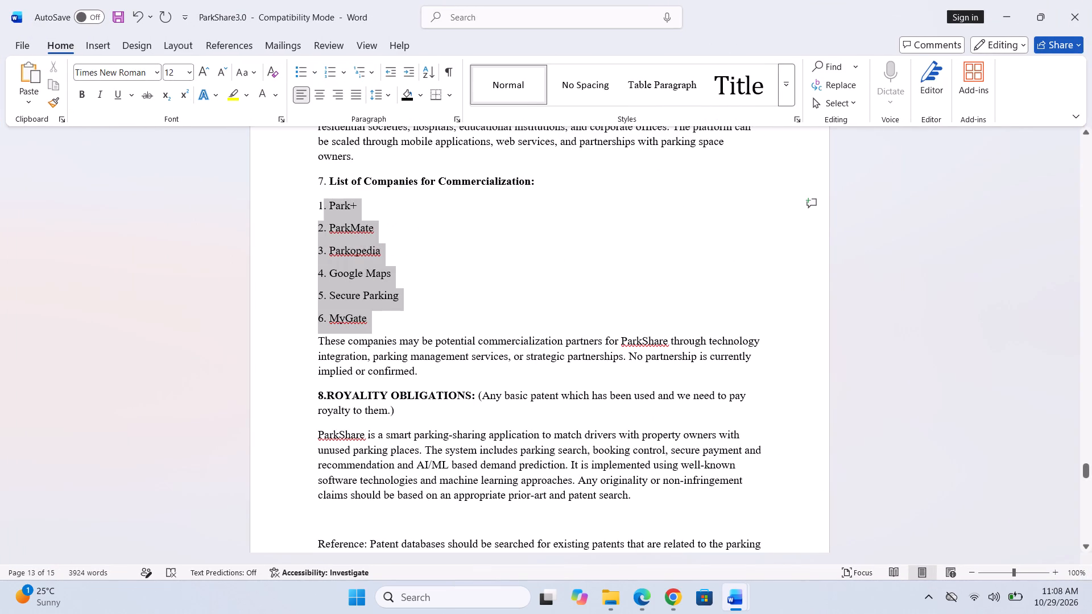
drag(320, 204, 318, 202)
click(389, 98)
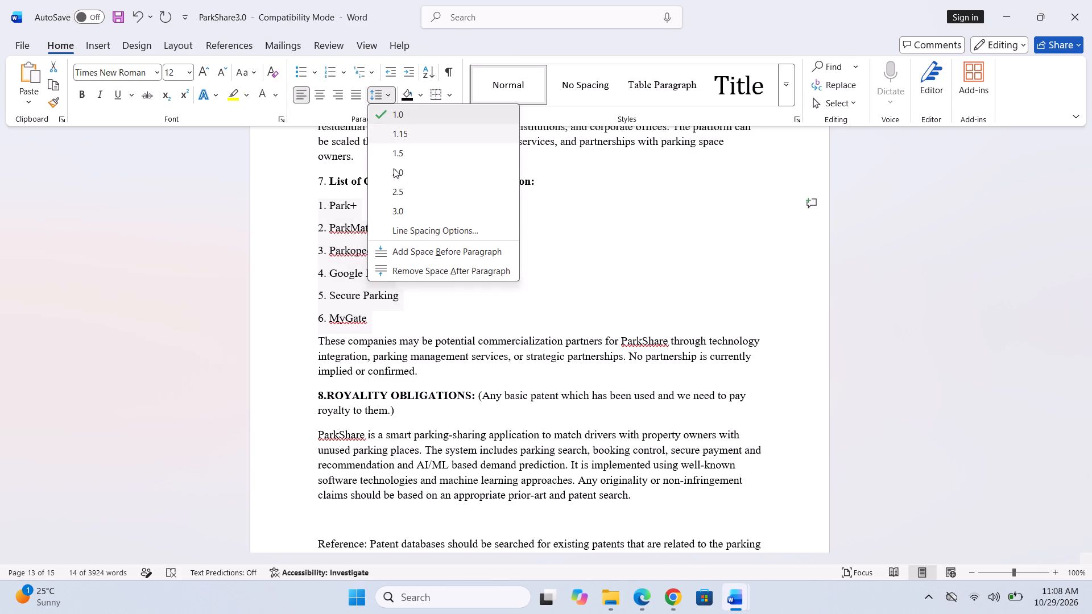
click(414, 274)
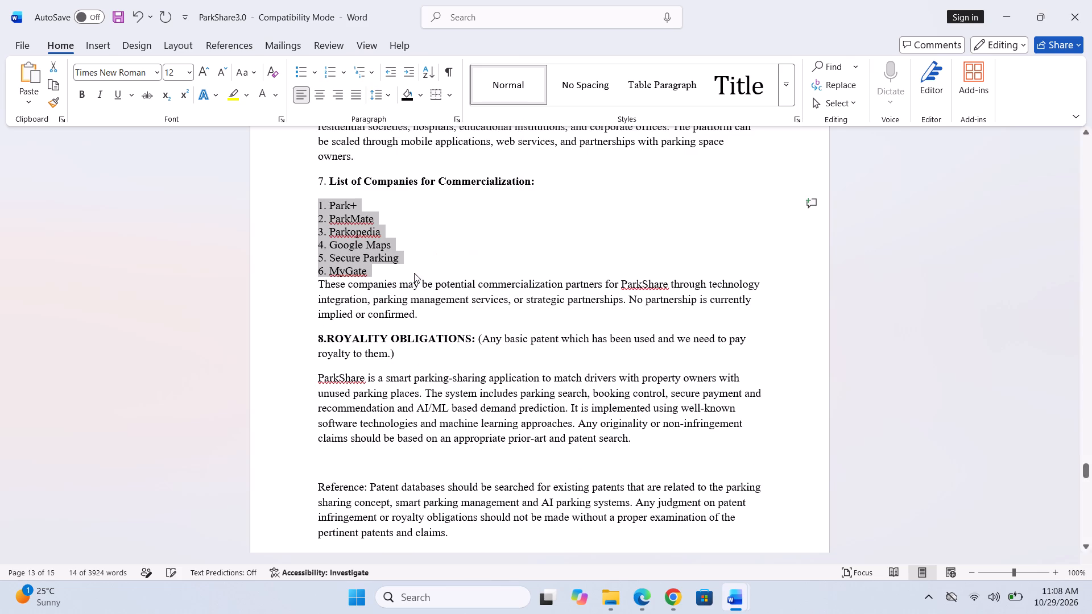
click(460, 242)
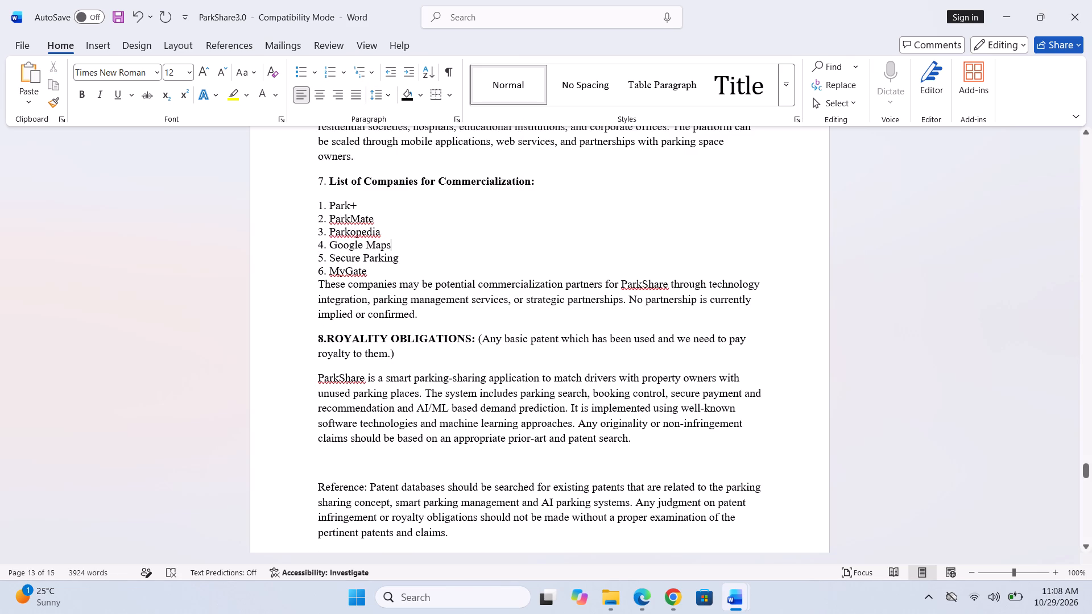
Insert a blank line after MyGate to separate the company list from the paragraph below it.
click(384, 268)
key(Return)
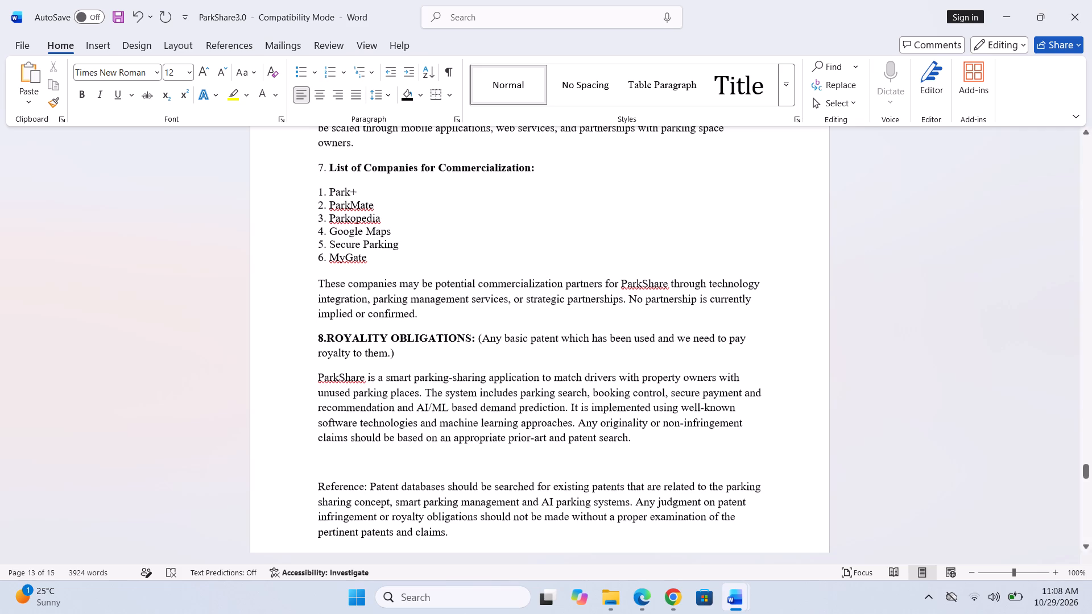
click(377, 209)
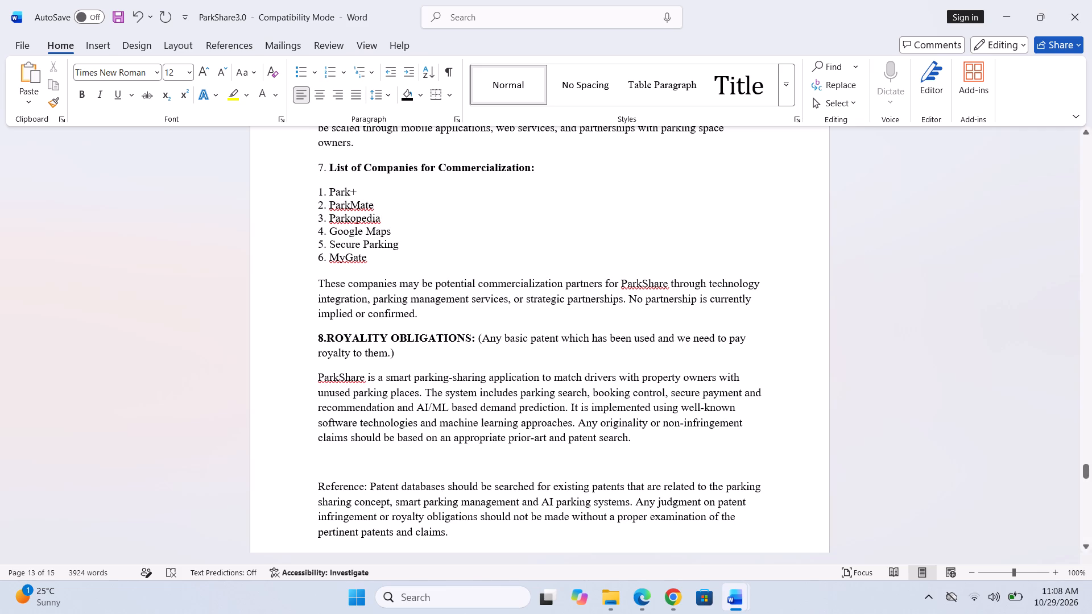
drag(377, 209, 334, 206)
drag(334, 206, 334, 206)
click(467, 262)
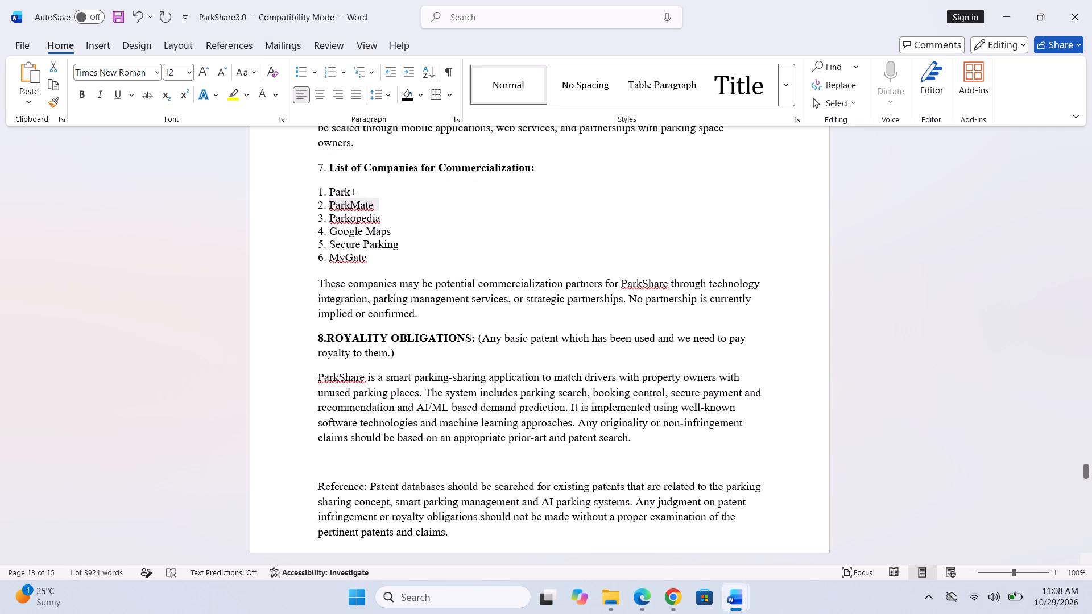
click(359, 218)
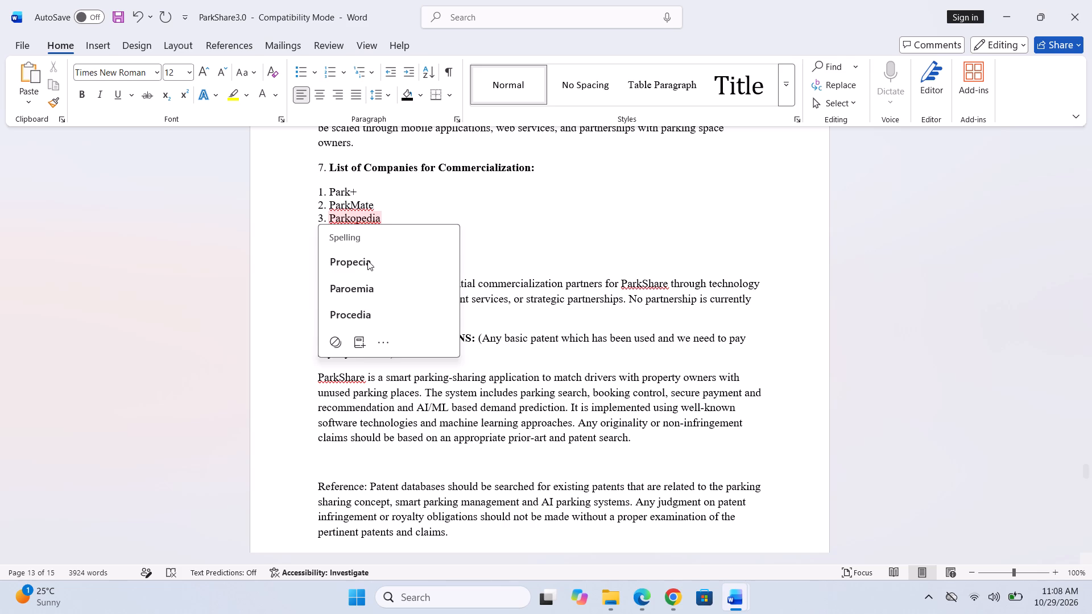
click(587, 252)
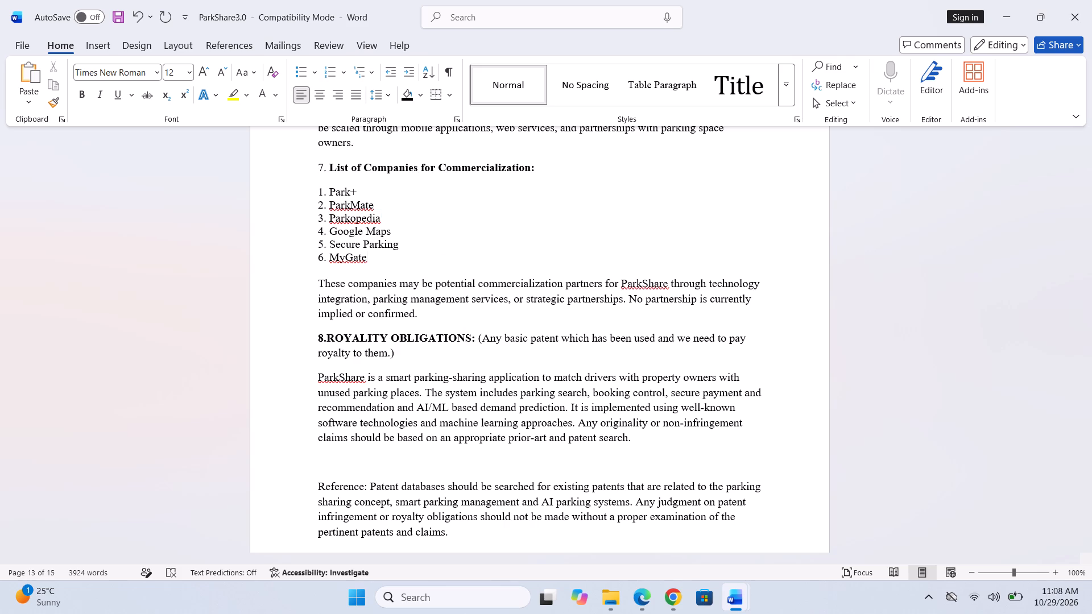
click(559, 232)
Snap the ParkShare3.0 document to half the screen beside the Downloads folder and return to the document.
scroll(559, 232, up, 4)
scroll(559, 232, down, 3)
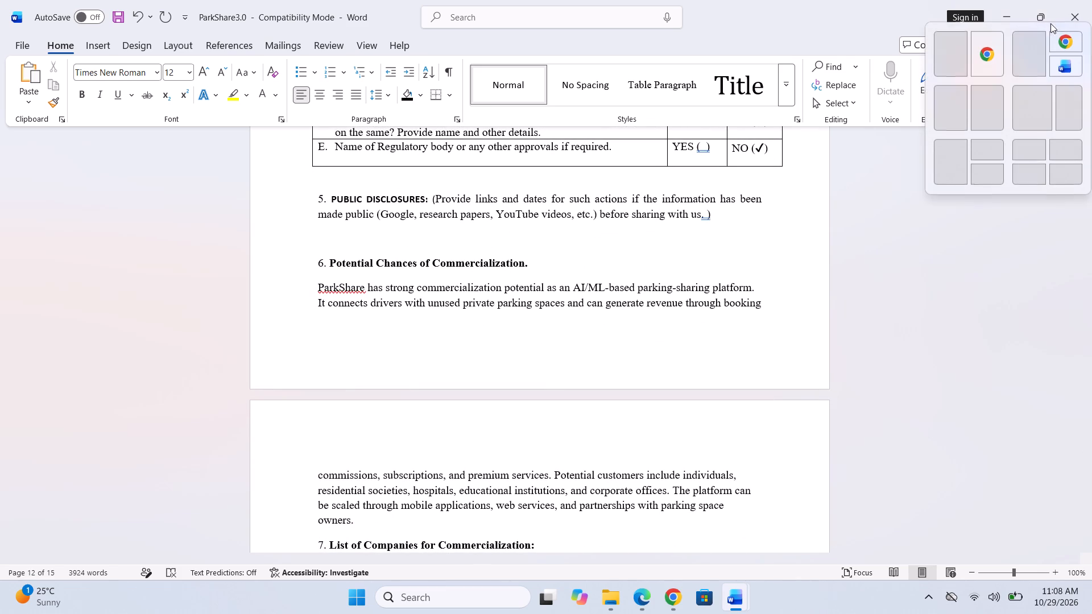
click(997, 114)
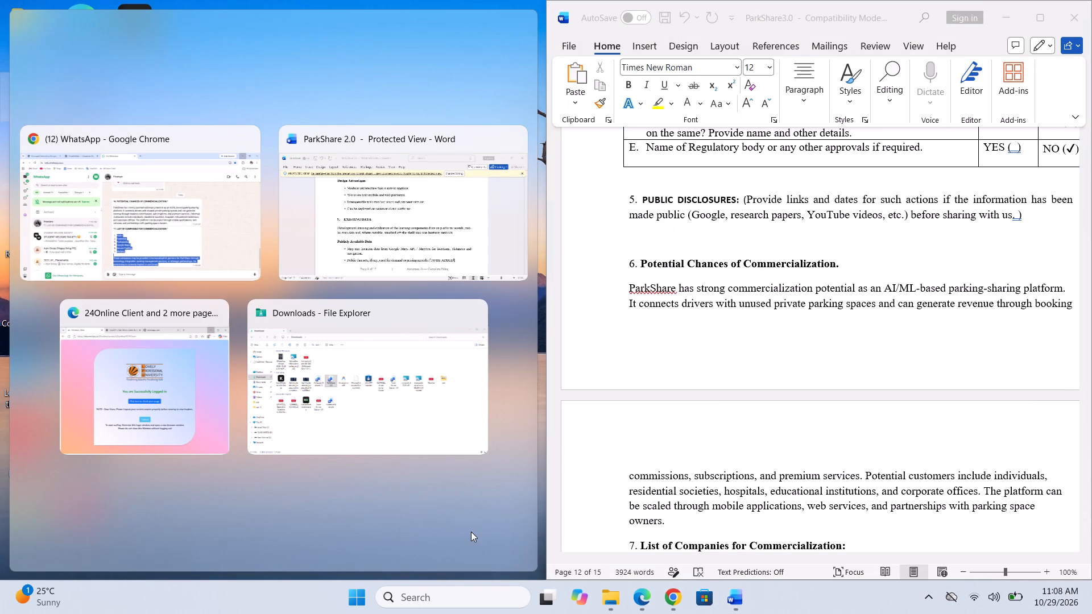
click(471, 532)
click(471, 532)
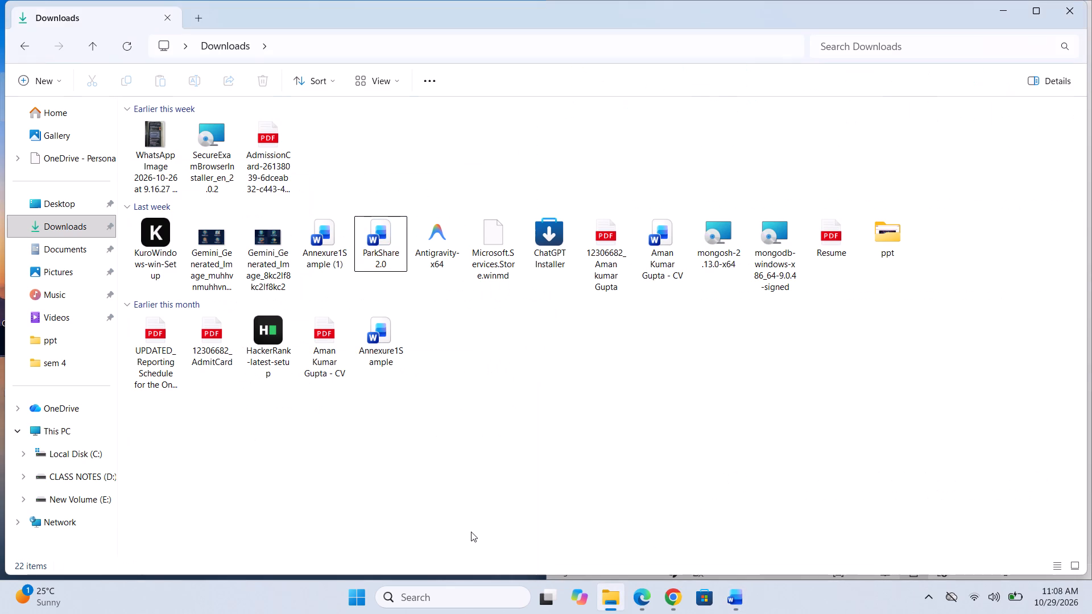
click(392, 256)
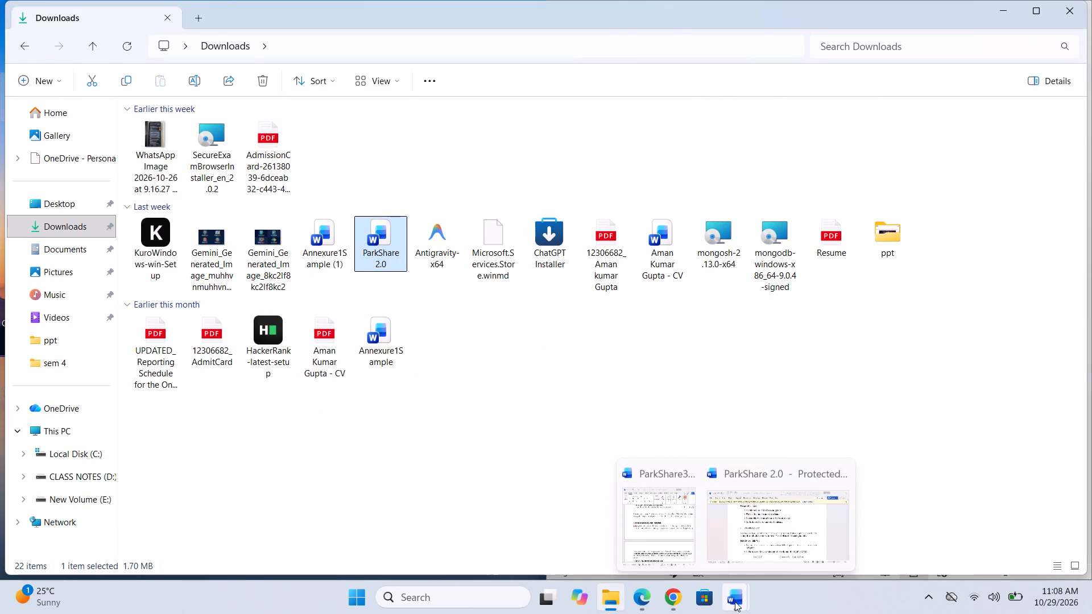
click(664, 528)
Review ParkShare3.0 from the royalty obligations and keywords sections back up to the problem addressed by the invention.
scroll(793, 319, down, 3)
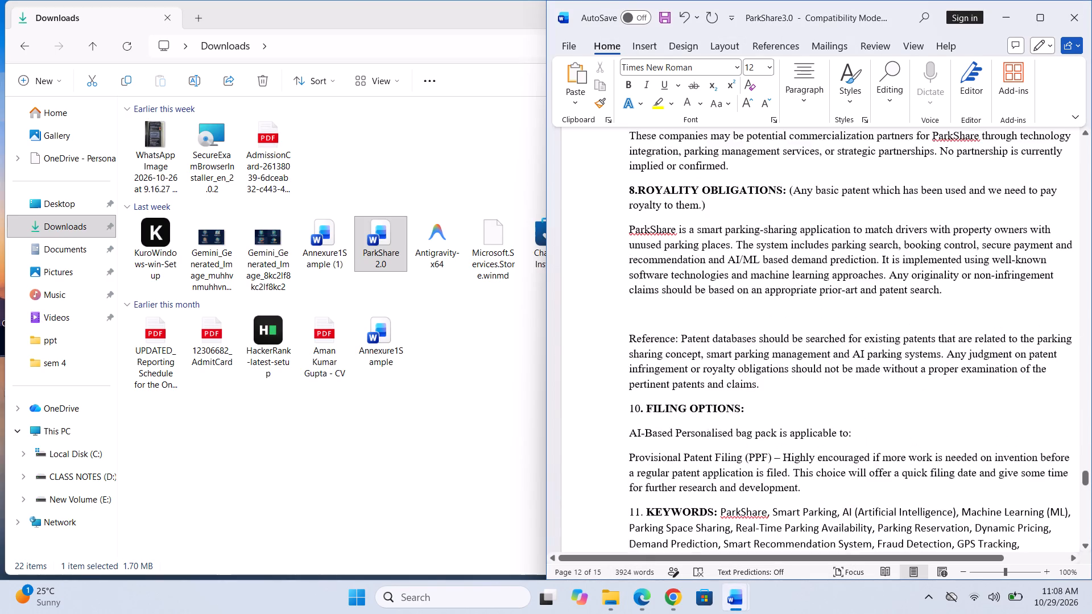
scroll(793, 319, down, 5)
scroll(793, 319, up, 6)
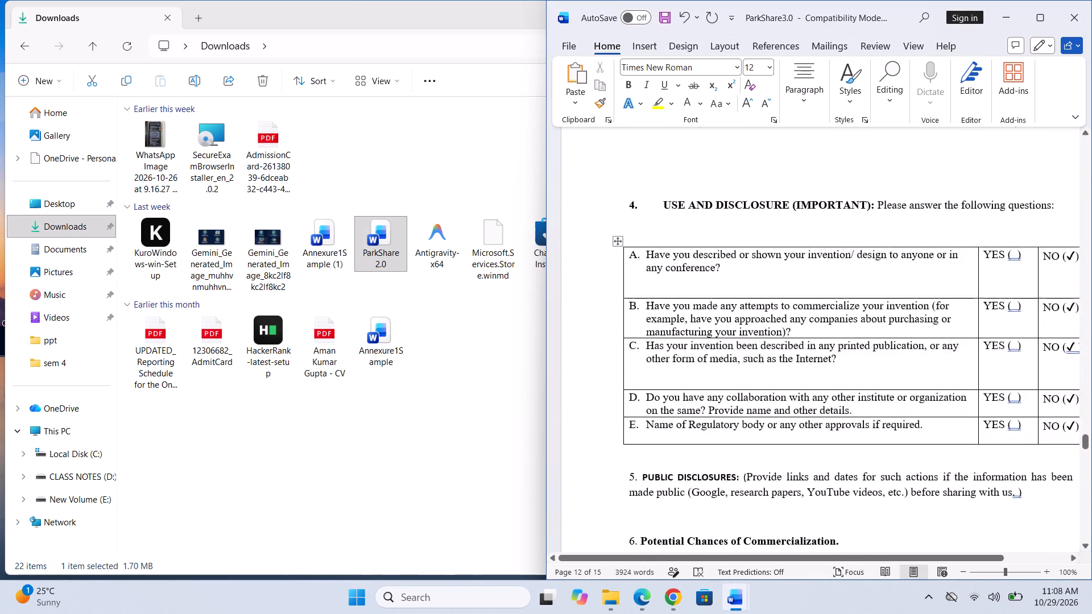
scroll(793, 319, up, 11)
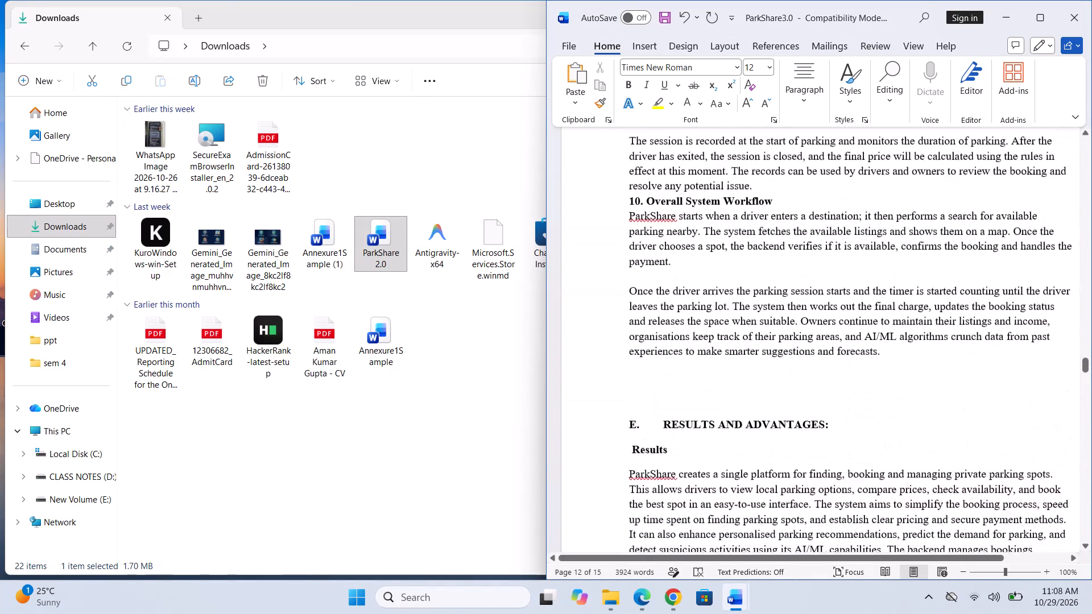
scroll(793, 319, up, 11)
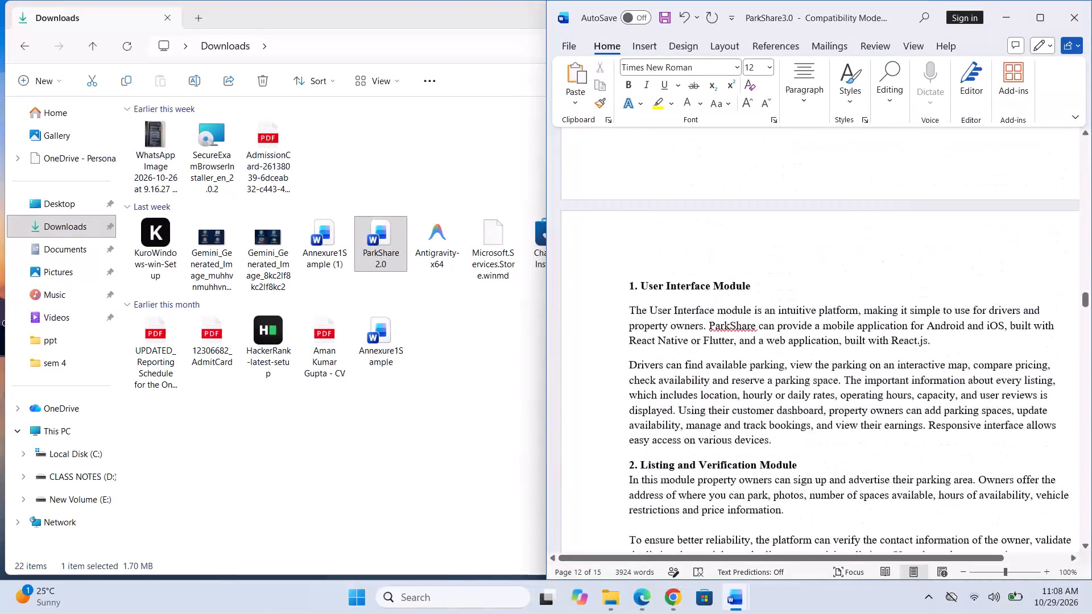
scroll(793, 319, up, 11)
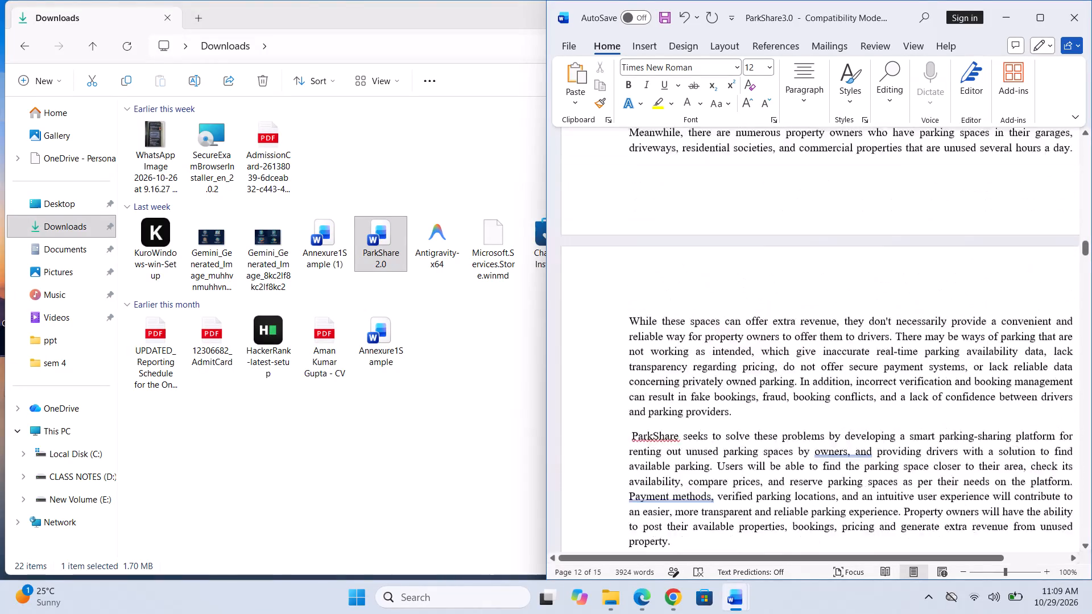
scroll(793, 319, up, 5)
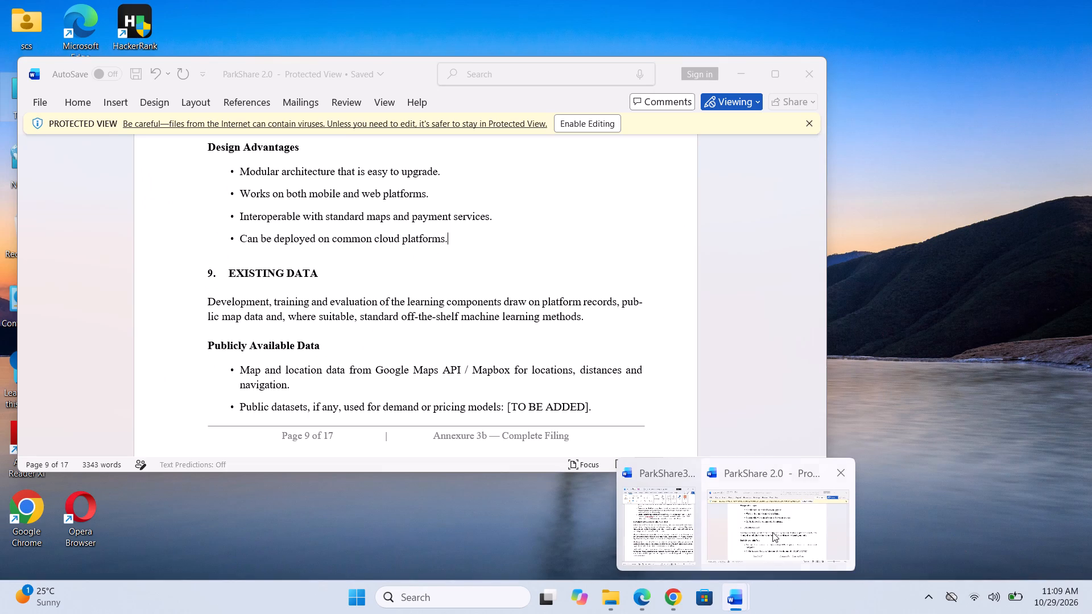
Switch to the ParkShare 2.0 document and review it from the filing options section back up to the inventor details tables.
click(772, 532)
scroll(570, 387, down, 6)
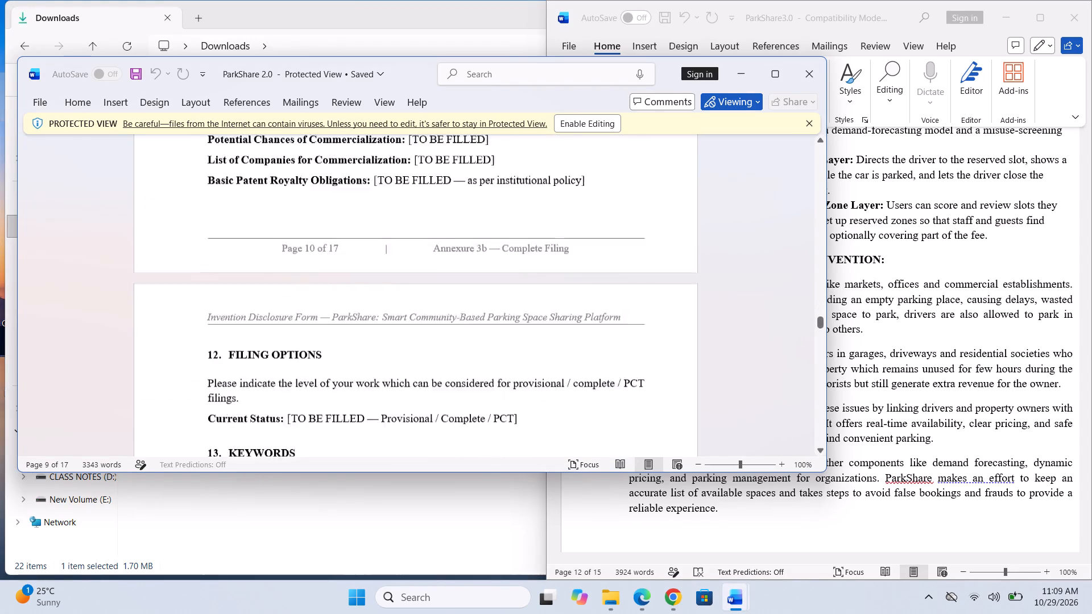
scroll(570, 387, down, 2)
scroll(570, 387, up, 7)
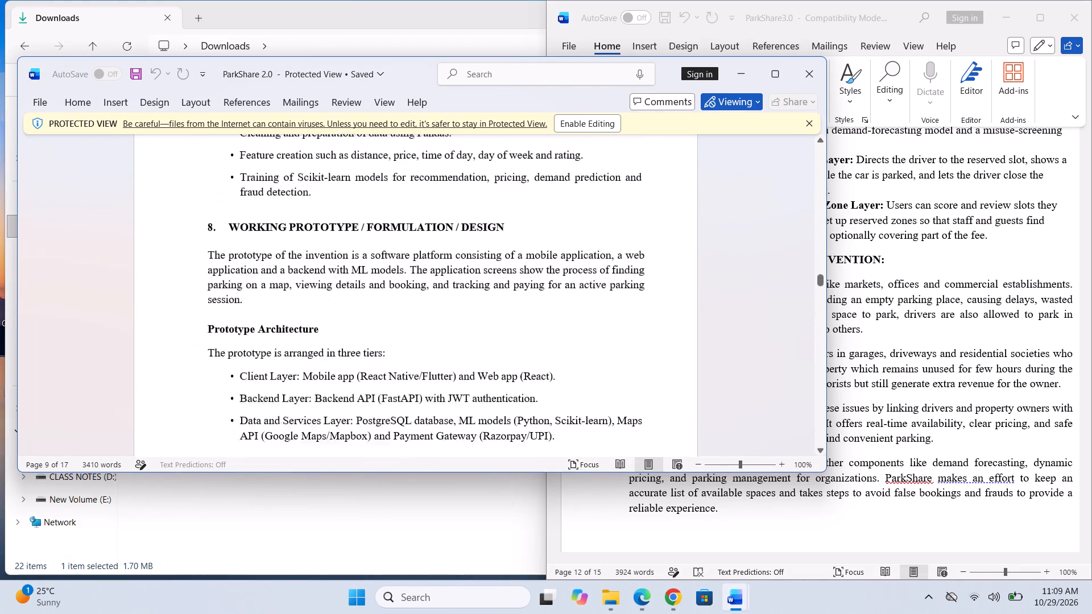
scroll(570, 387, up, 11)
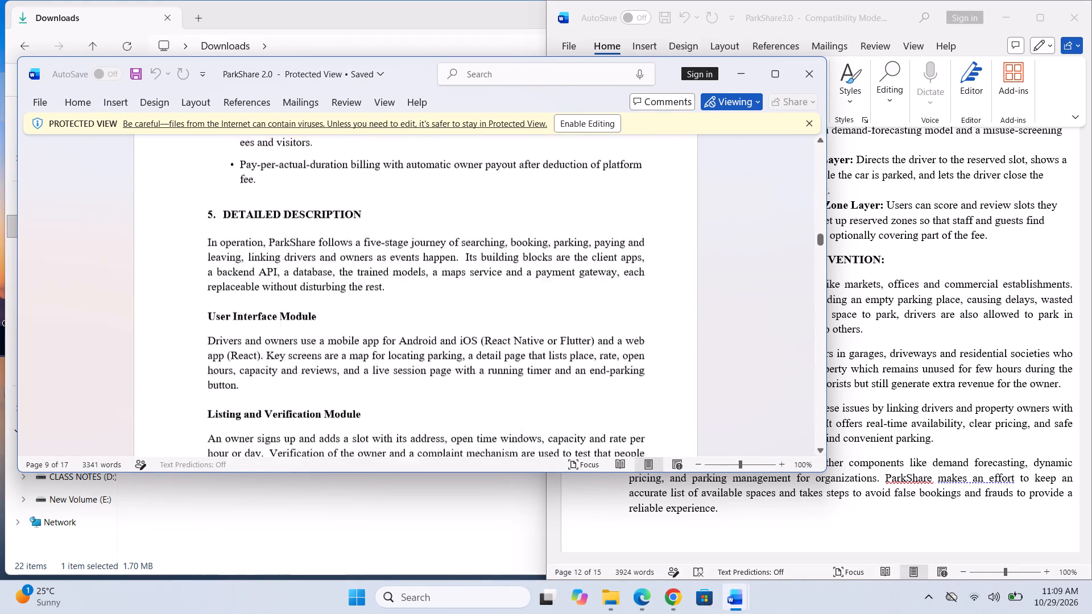
scroll(570, 387, up, 10)
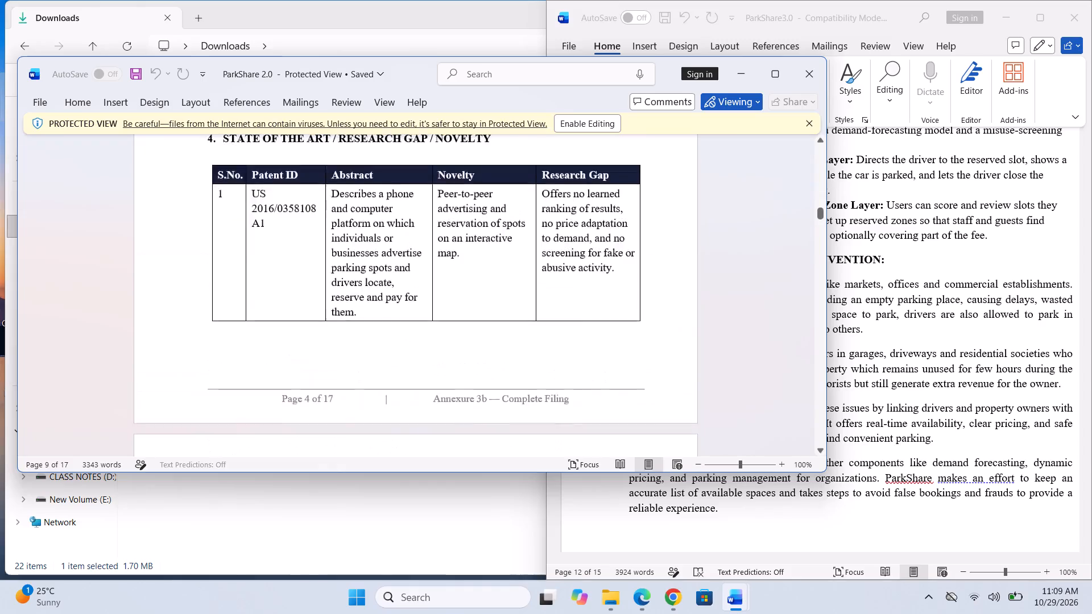
scroll(570, 387, up, 2)
scroll(582, 333, up, 4)
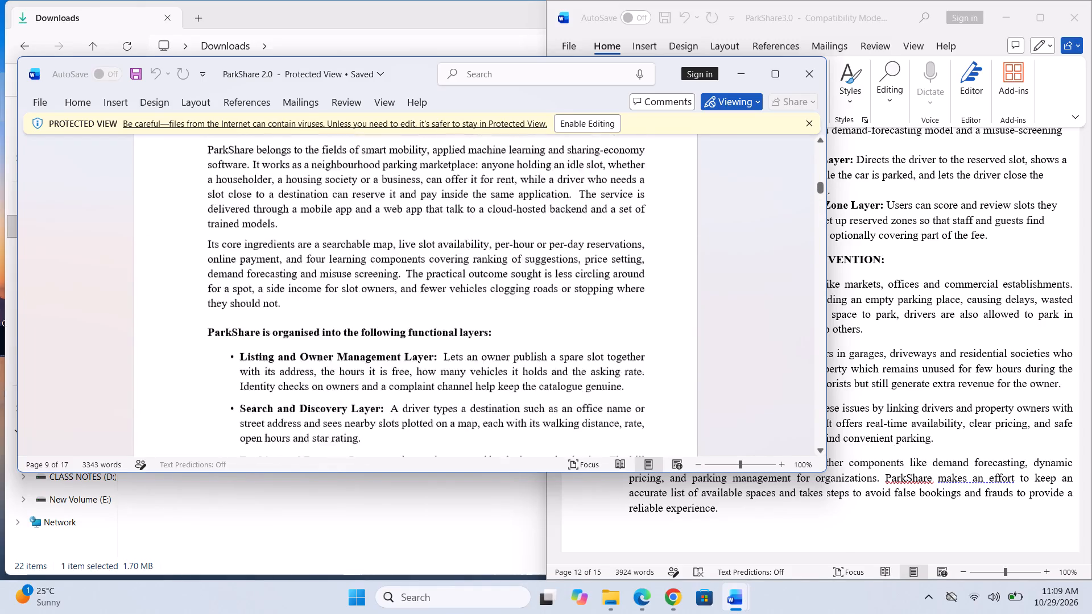
scroll(595, 312, up, 6)
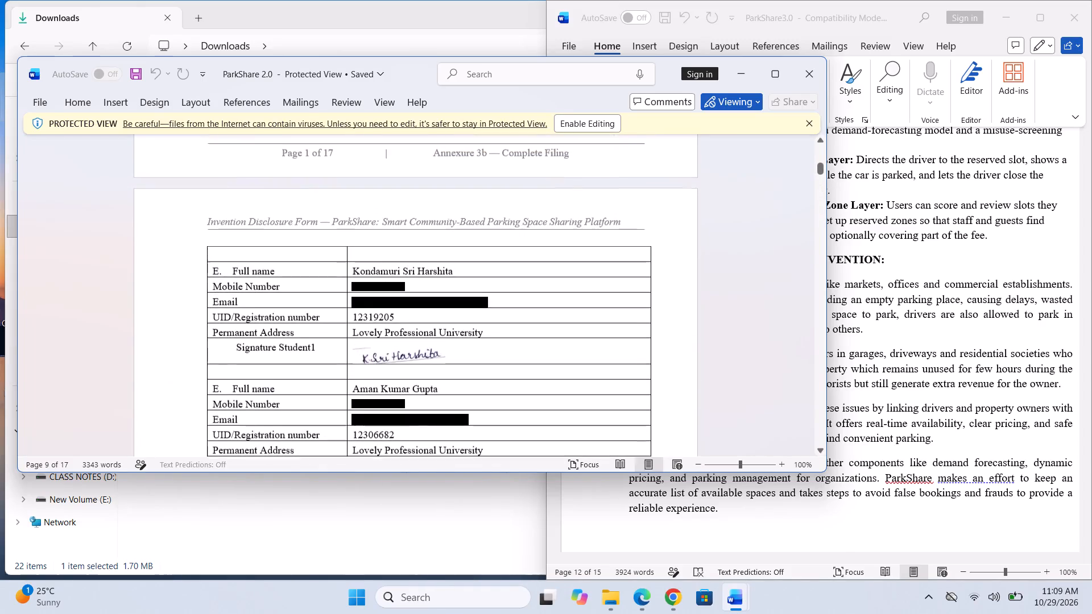
scroll(595, 312, up, 2)
Read through ParkShare 2.0 from the functional layers and problem sections through the claims to the FIG. 5 stakeholders drawing.
scroll(595, 312, down, 6)
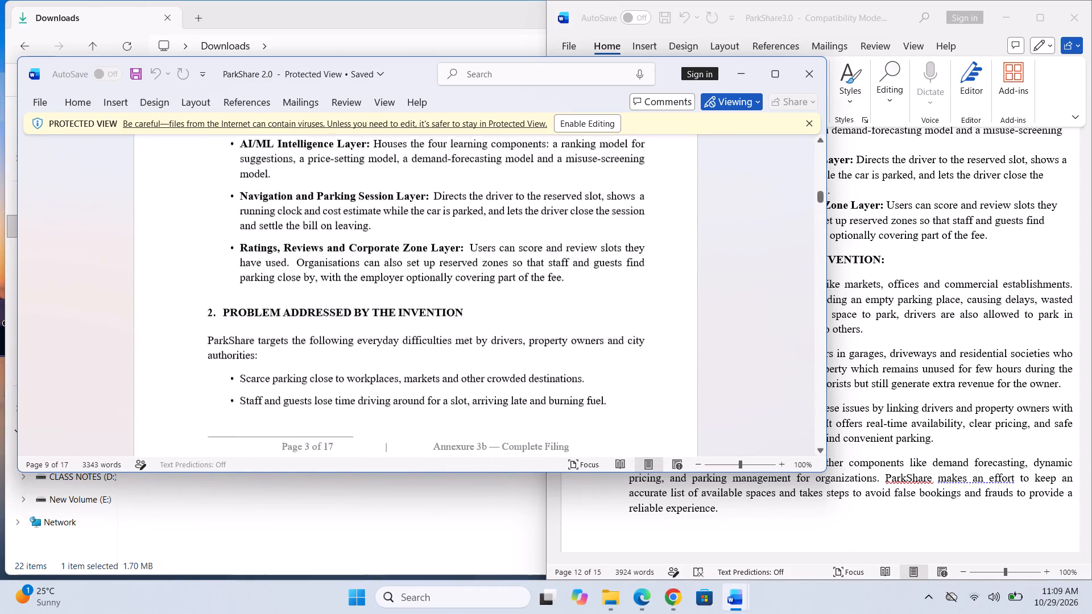
scroll(595, 312, down, 8)
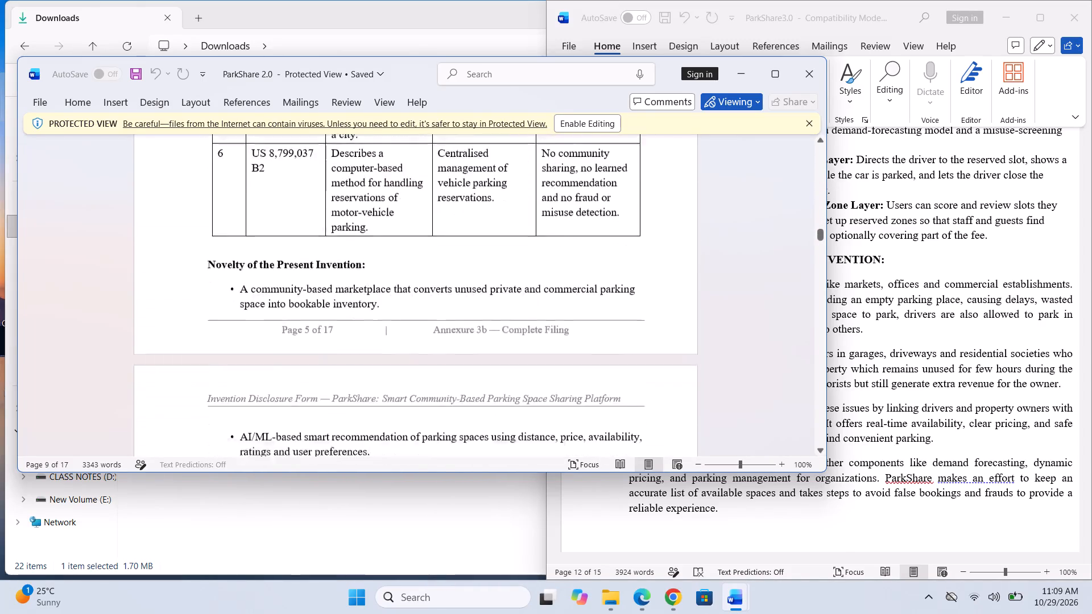
scroll(595, 312, down, 8)
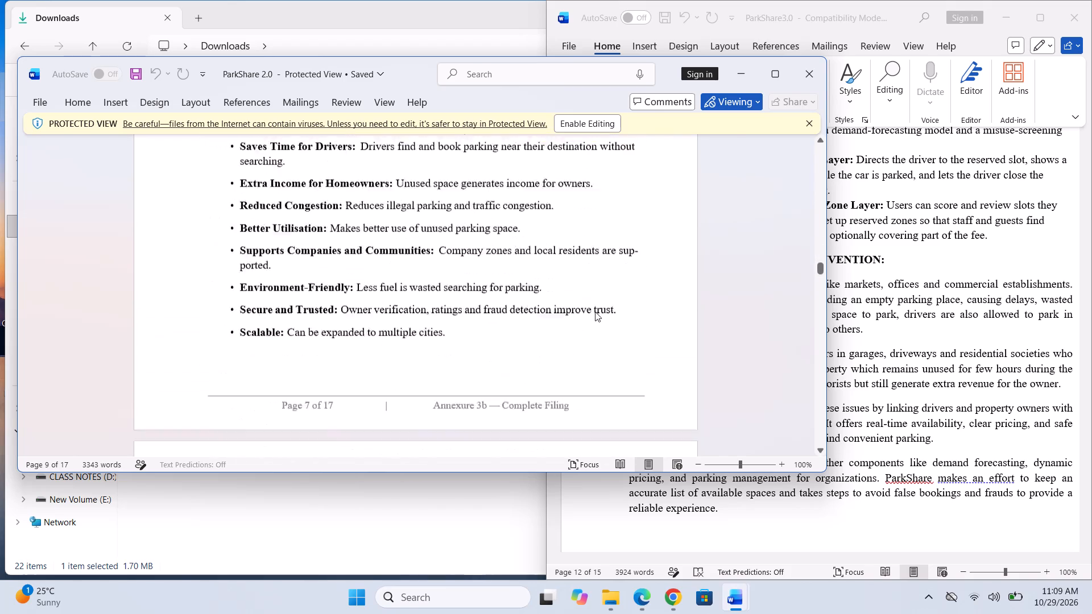
scroll(595, 312, down, 8)
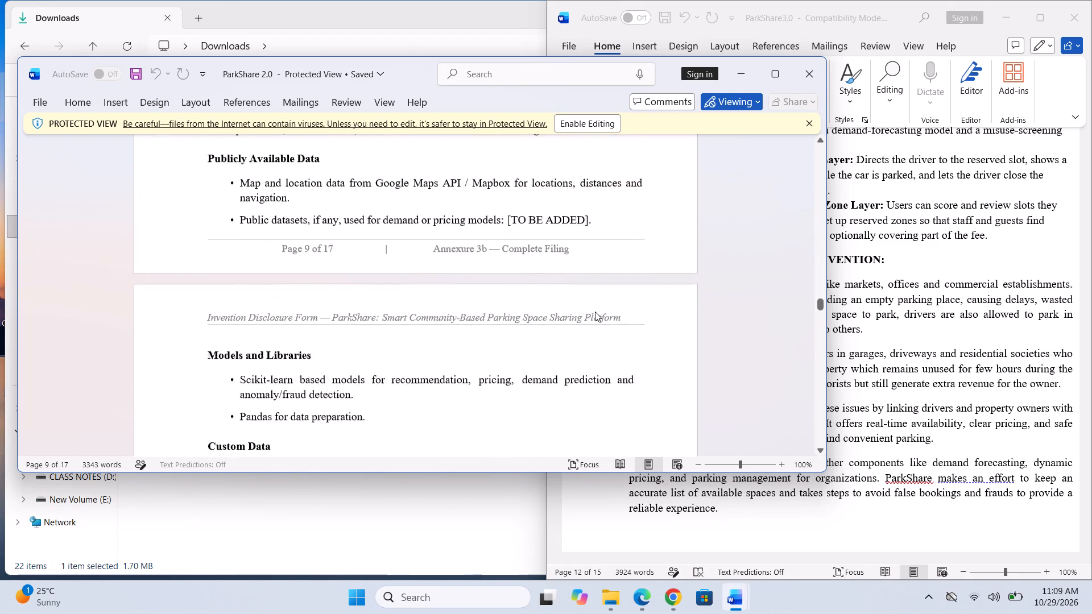
scroll(595, 312, down, 9)
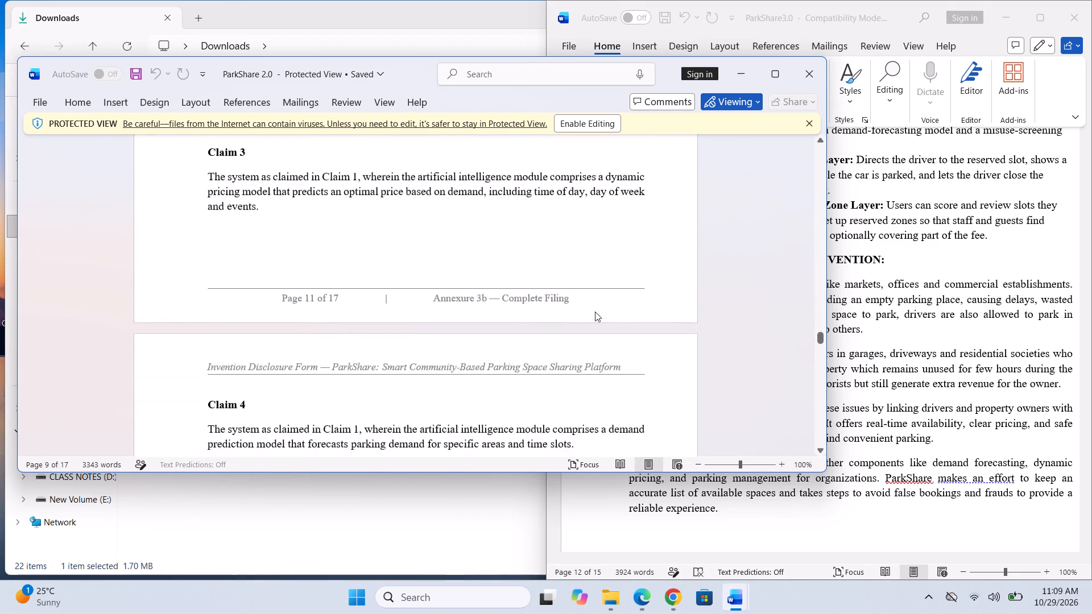
scroll(595, 312, down, 9)
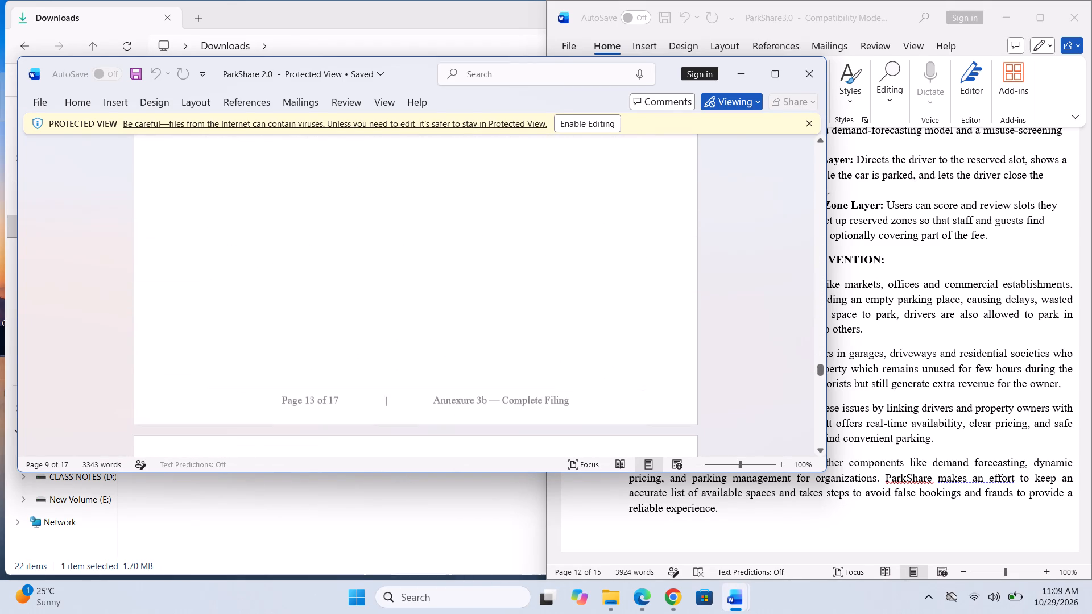
scroll(595, 312, down, 9)
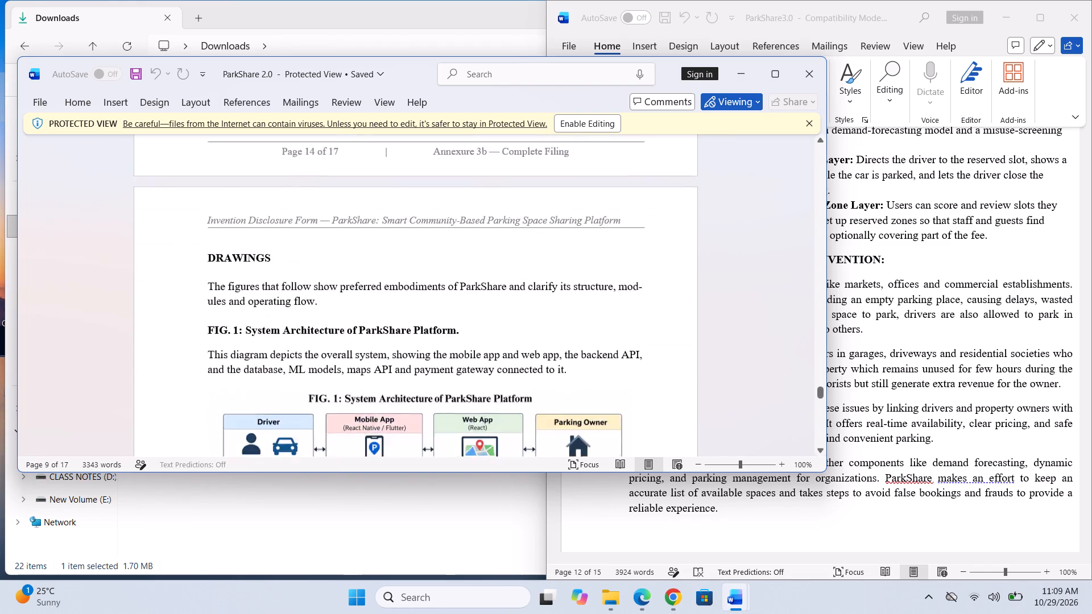
scroll(595, 312, down, 6)
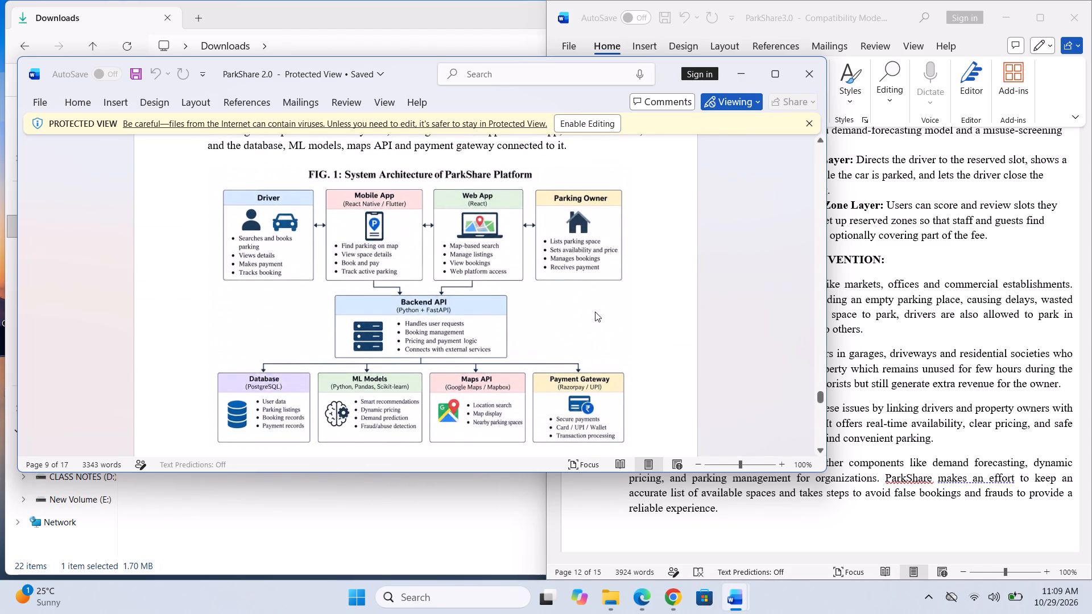
scroll(595, 312, down, 9)
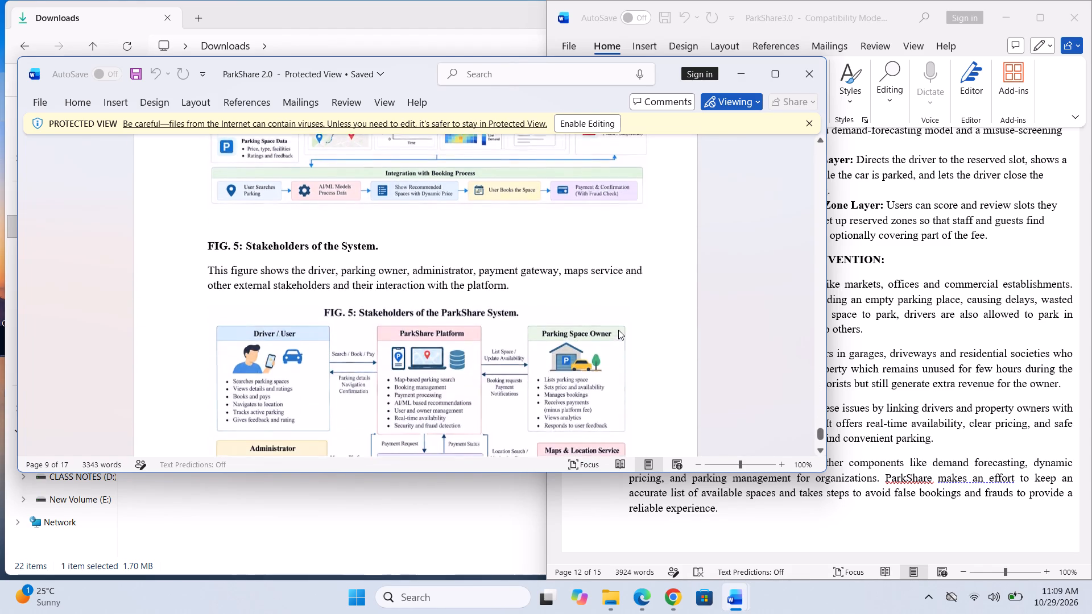
scroll(618, 330, down, 7)
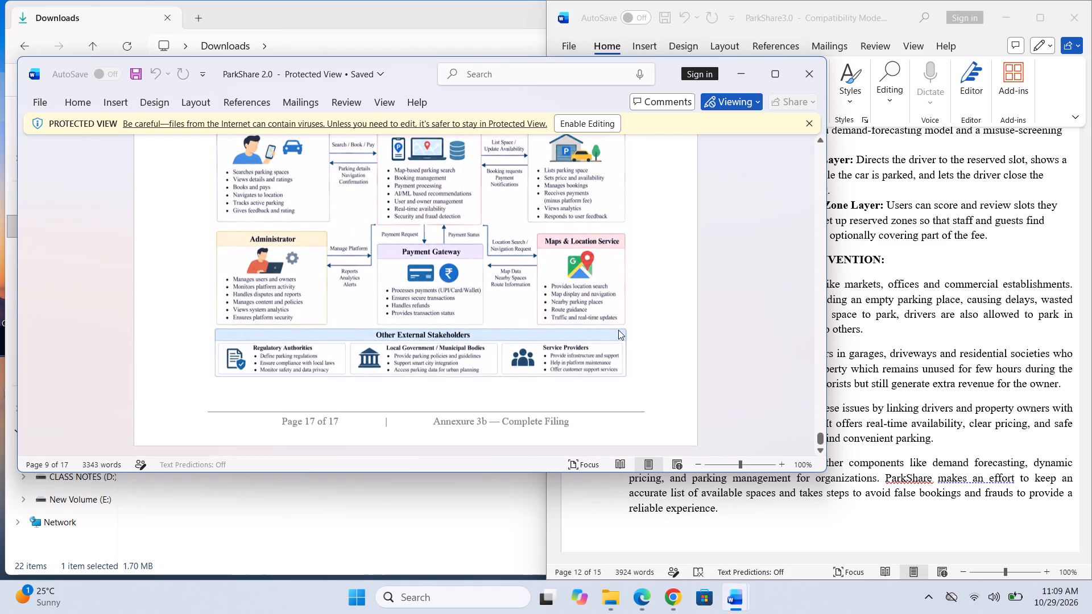
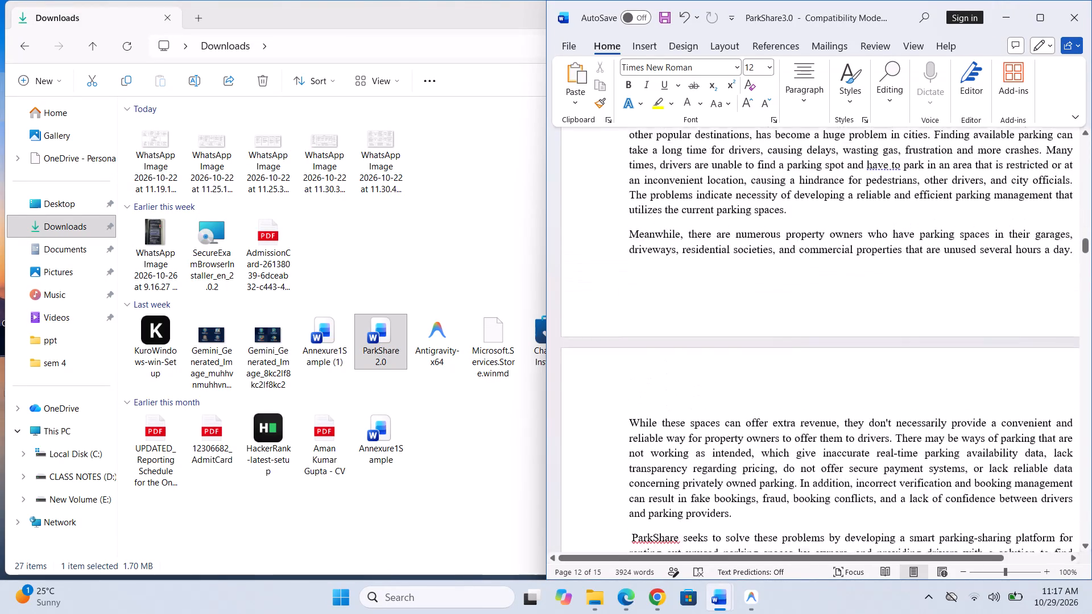
Review the ParkShare3.0 disclosure from the problem description and module sections through results, prototype, use and disclosure, and commercialization.
scroll(865, 296, down, 7)
scroll(865, 296, up, 2)
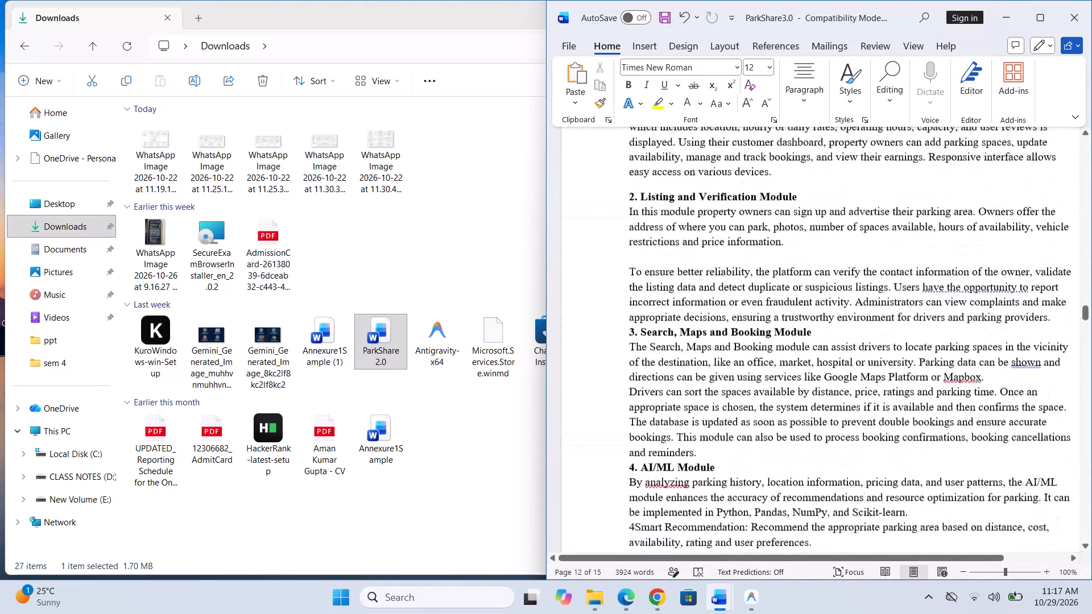
scroll(865, 296, up, 1)
scroll(949, 301, up, 1)
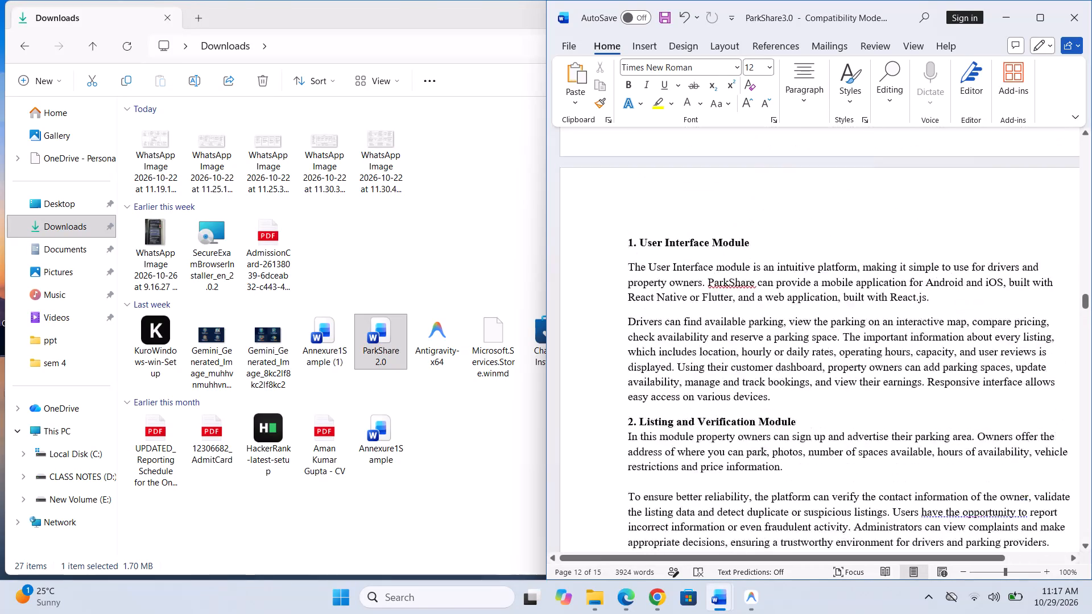
scroll(949, 301, up, 2)
scroll(933, 314, down, 3)
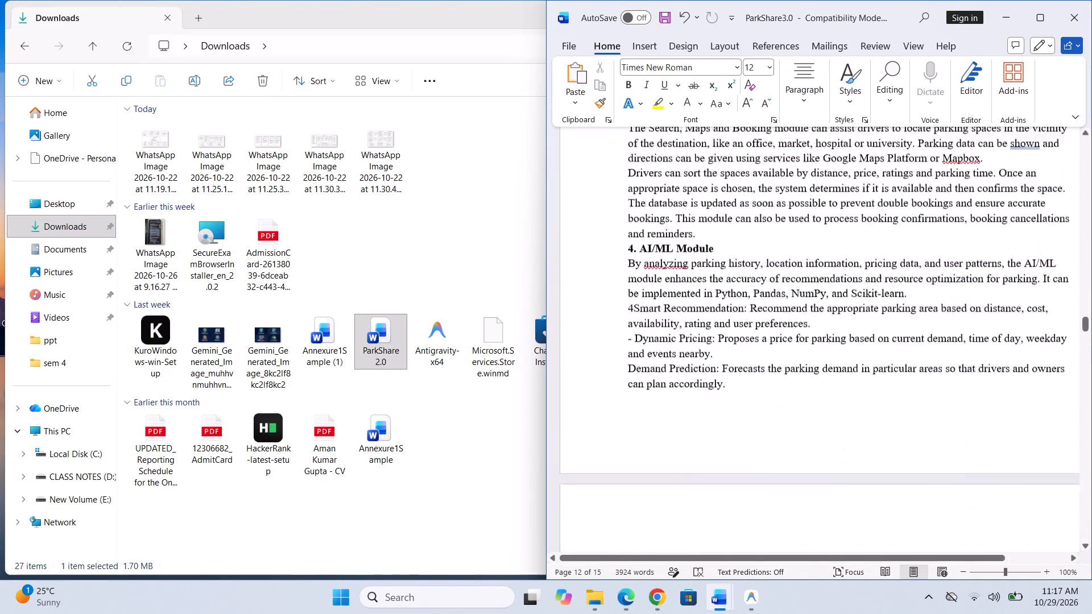
scroll(933, 314, down, 5)
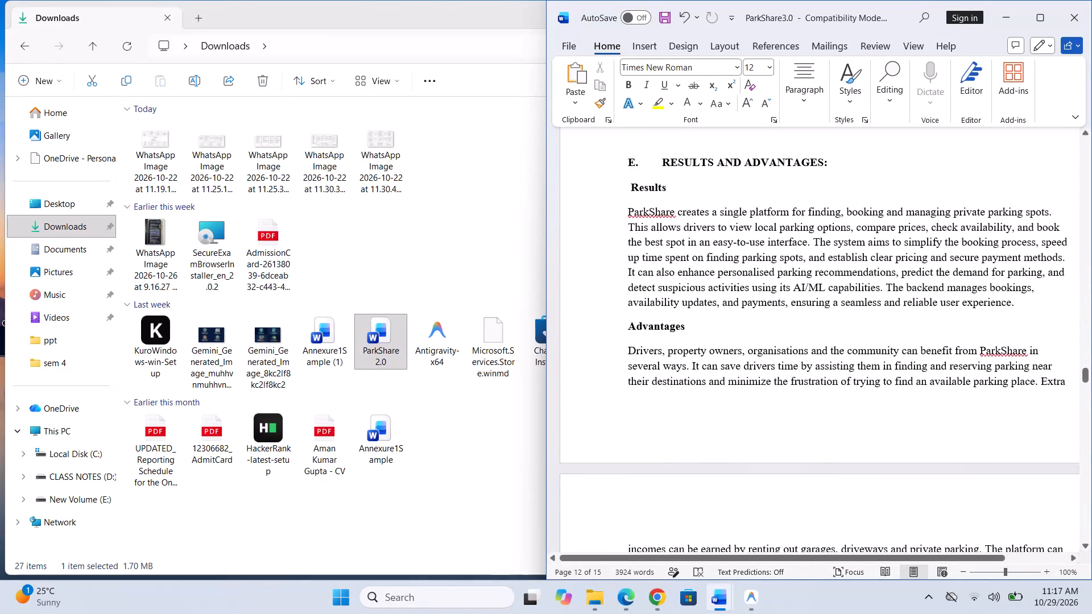
scroll(864, 272, down, 1)
scroll(824, 306, down, 3)
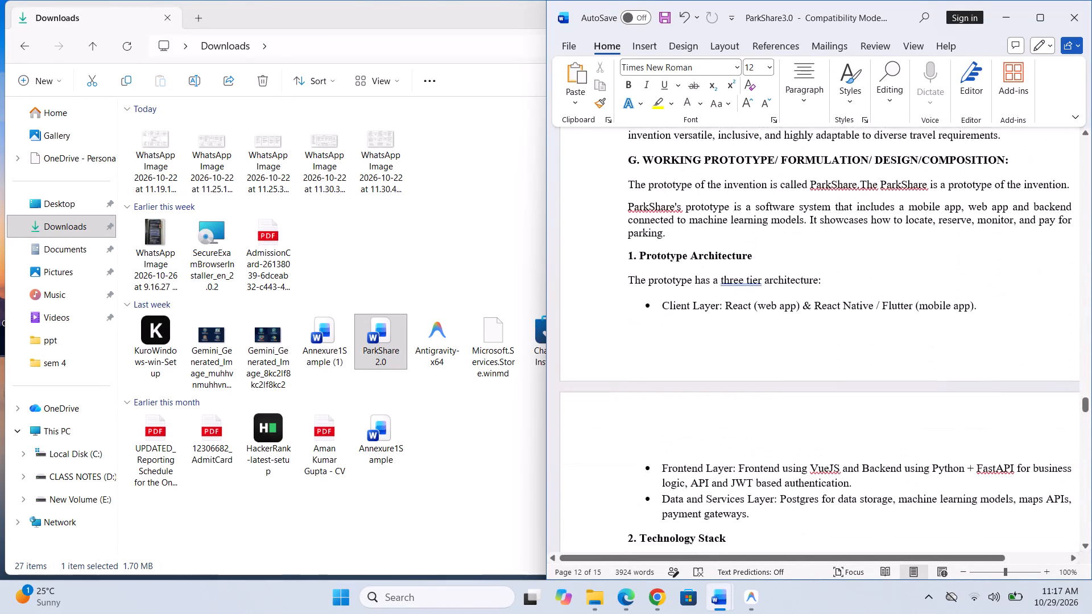
scroll(867, 257, down, 6)
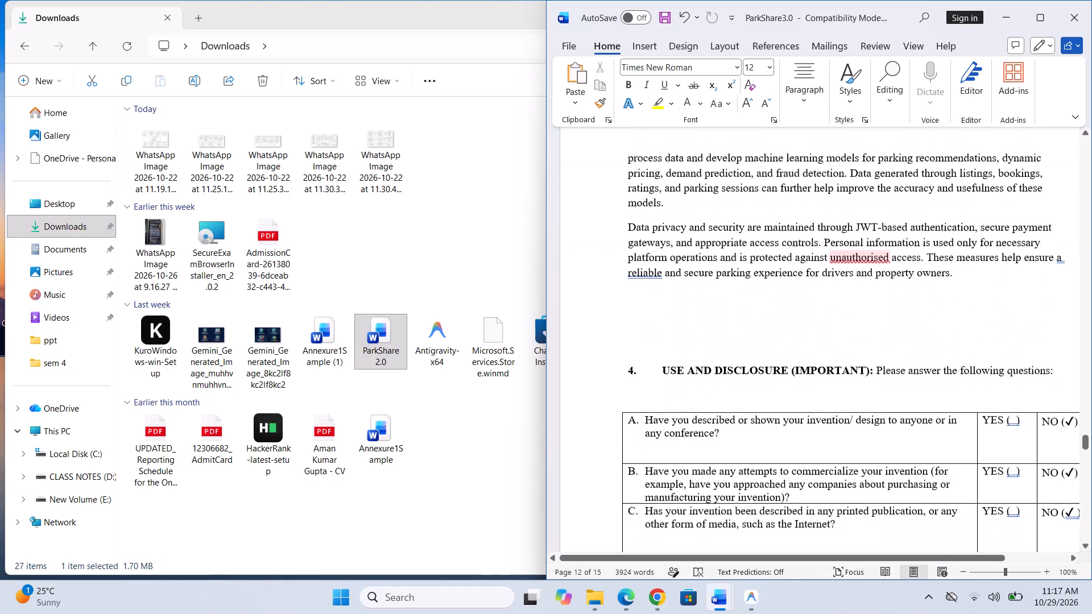
scroll(867, 257, down, 3)
scroll(867, 257, up, 1)
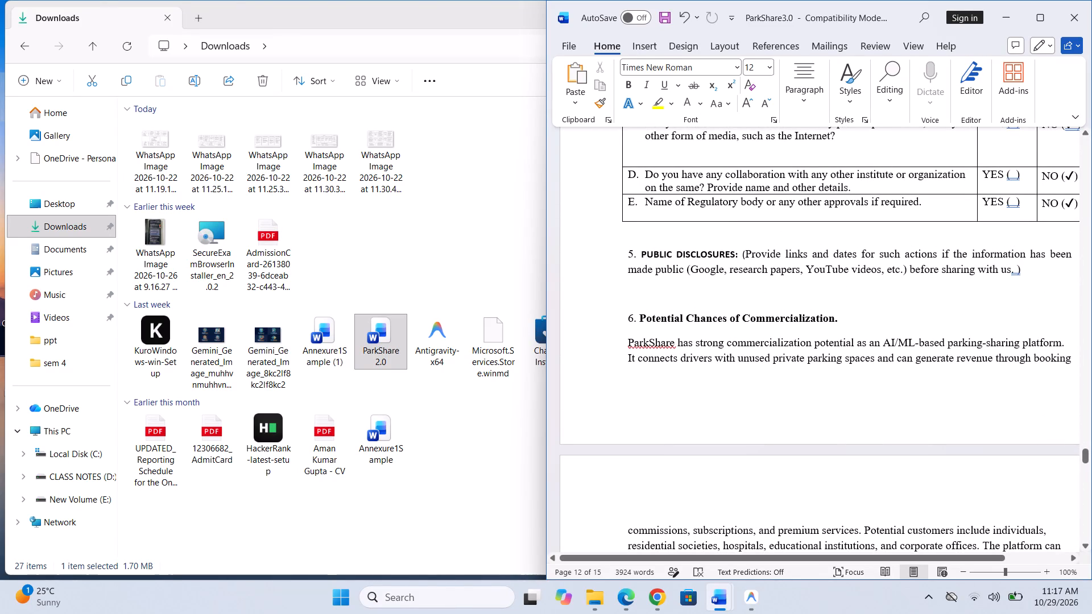
scroll(975, 294, down, 1)
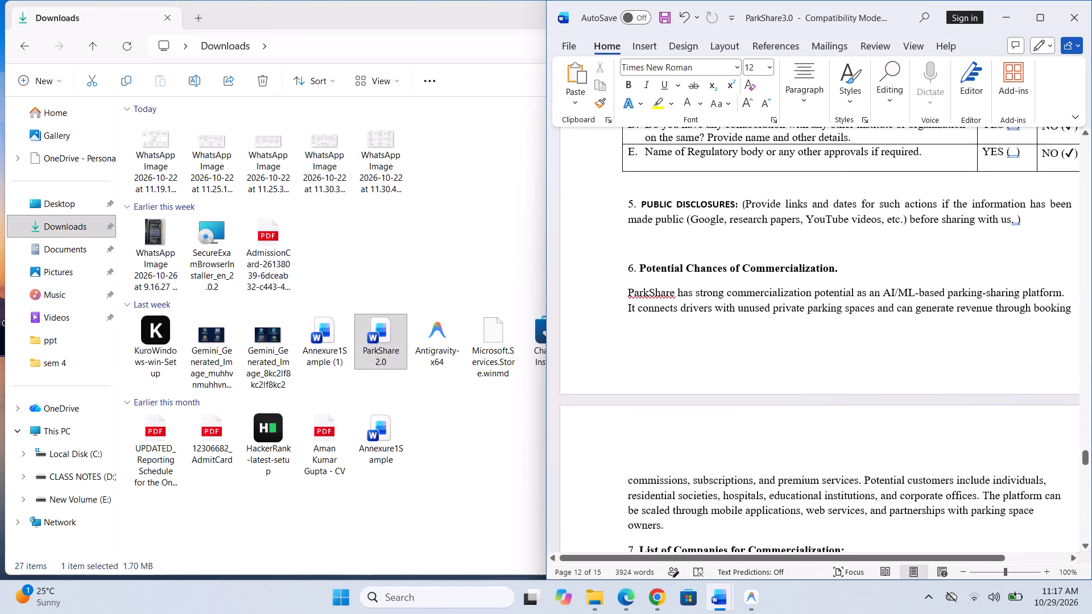
scroll(975, 294, down, 1)
scroll(981, 288, up, 1)
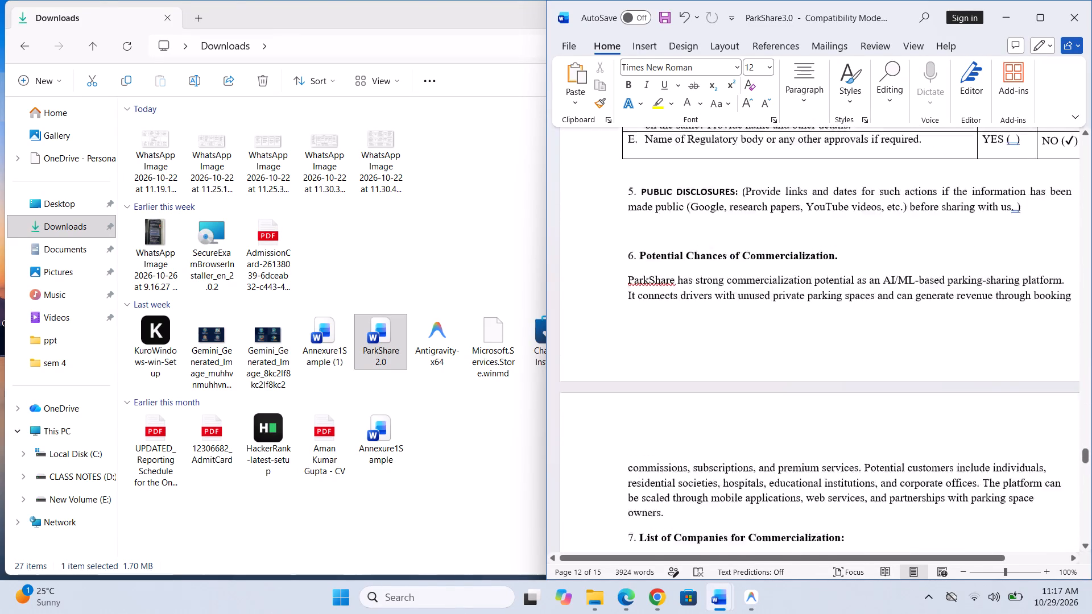
scroll(981, 288, up, 1)
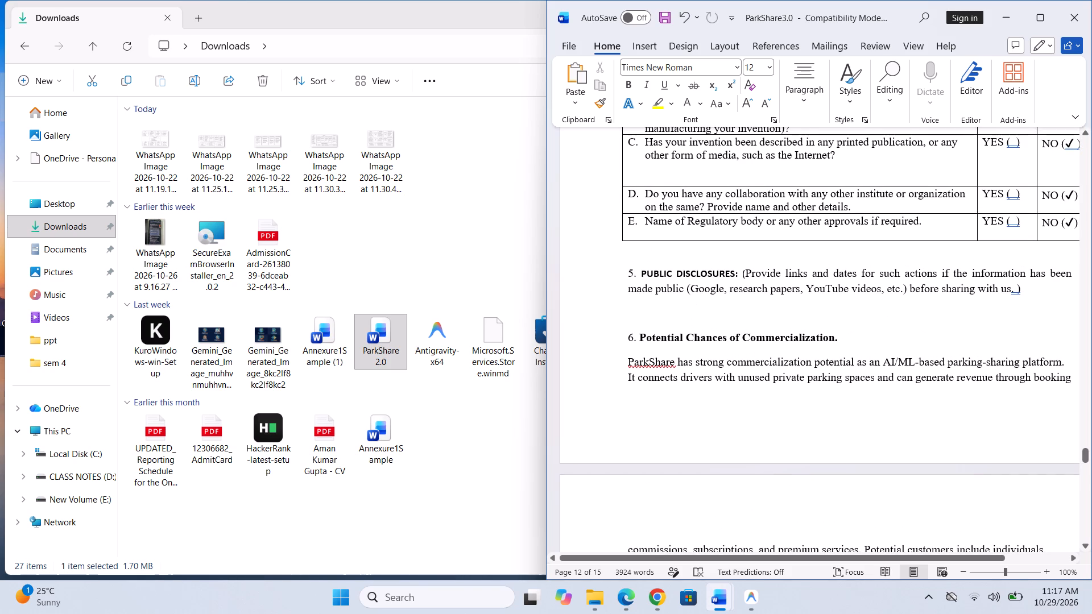
Place the text cursor at the end of the Public Disclosures paragraph in section 5.
click(1029, 290)
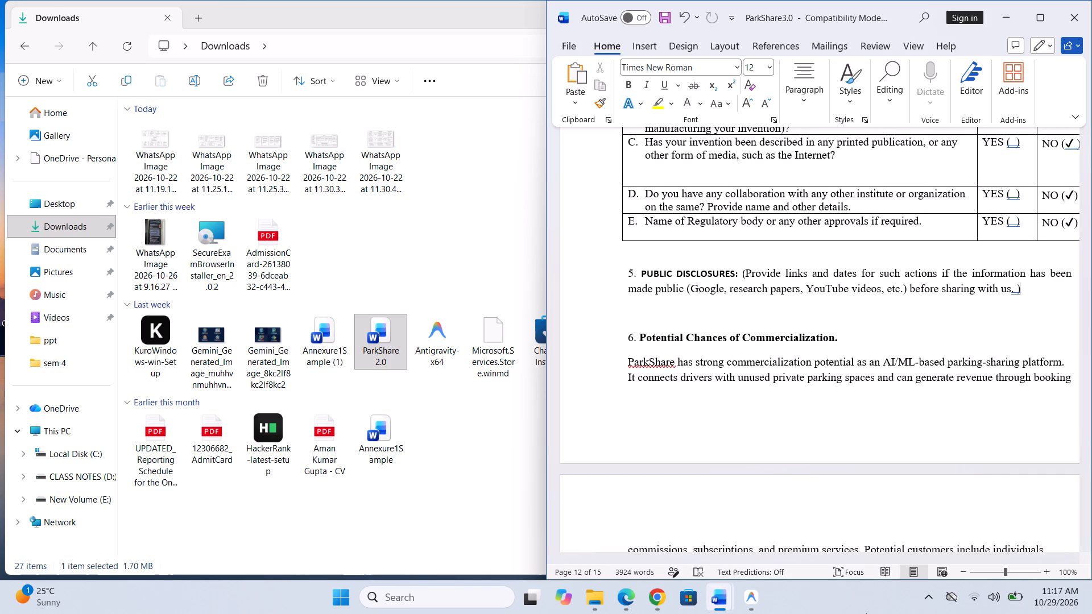
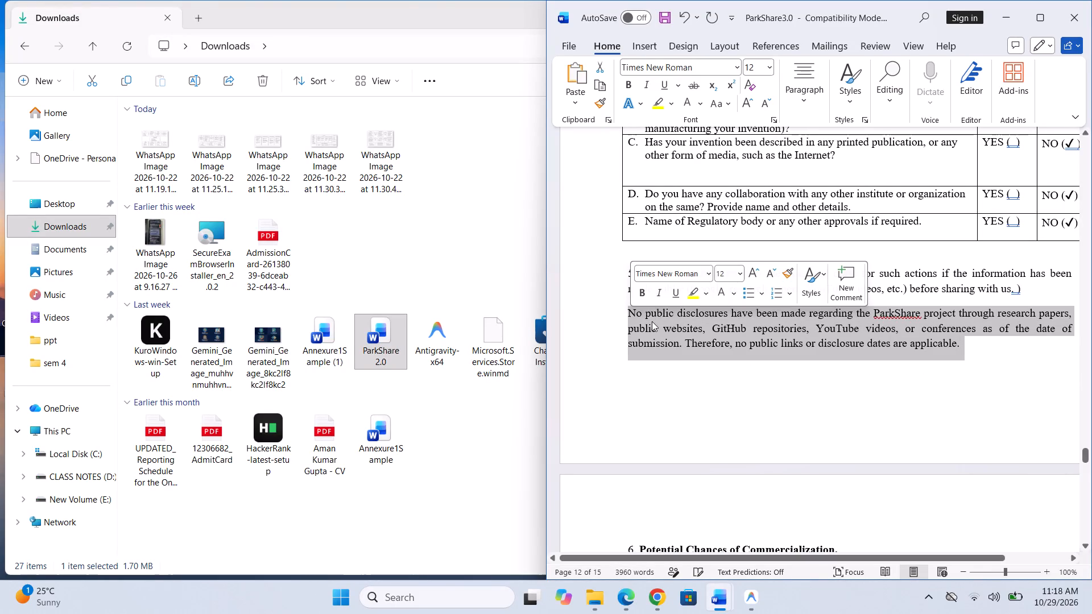
Review the ParkShare3.0 disclosure from Public Disclosures through commercialization, filing options and keywords to its last pages.
click(726, 397)
scroll(726, 396, down, 1)
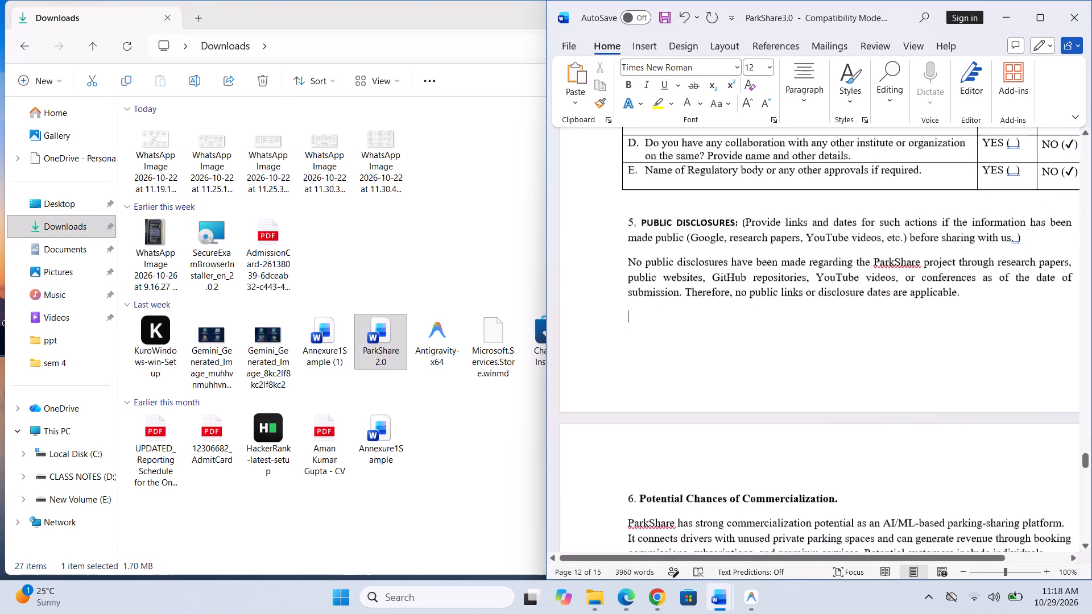
scroll(726, 396, down, 1)
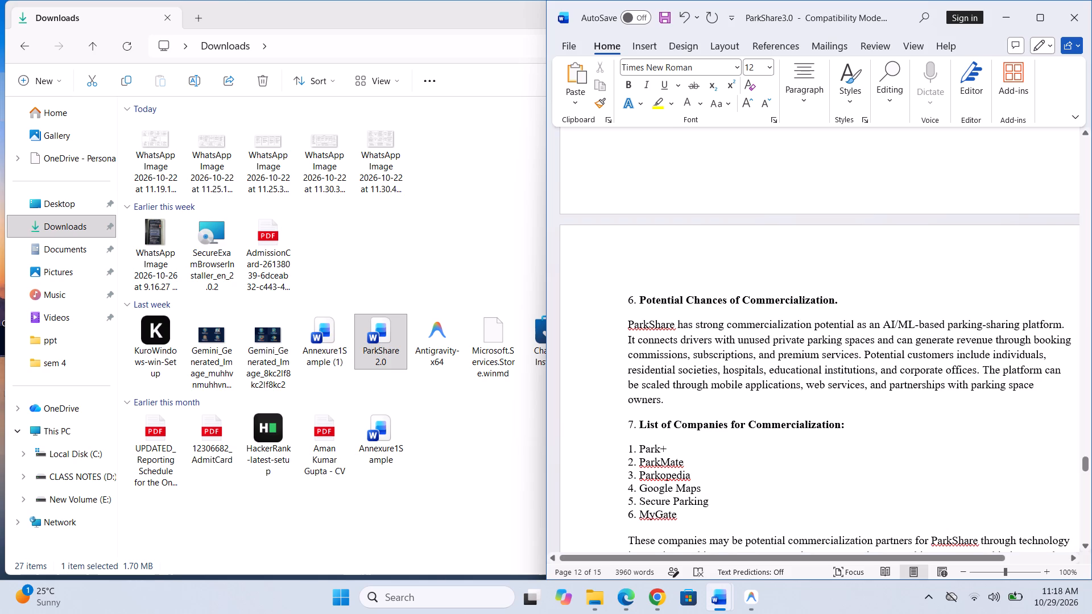
scroll(977, 342, down, 2)
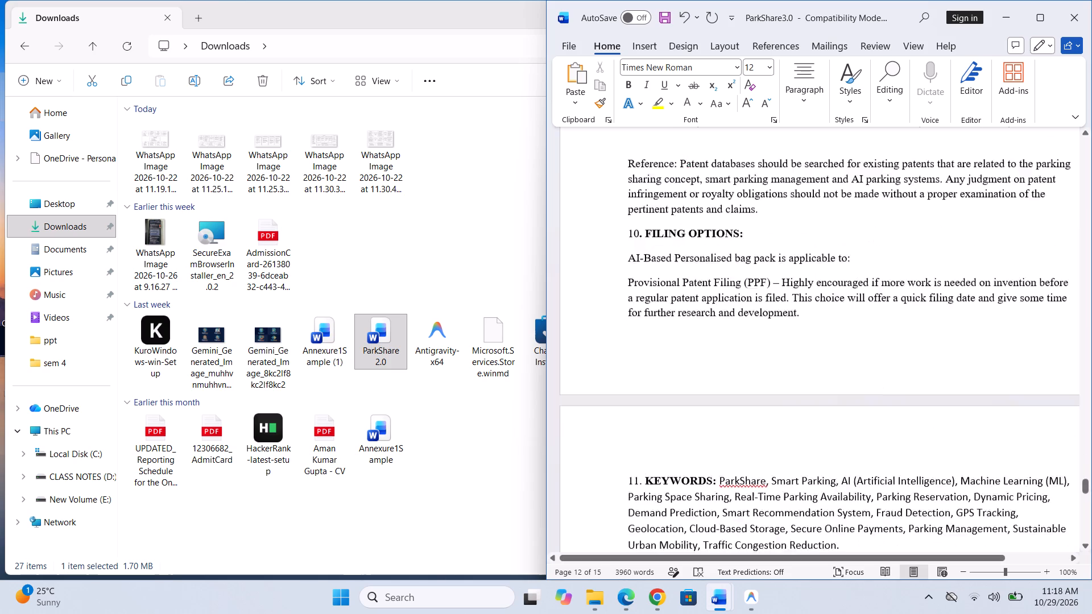
scroll(977, 342, down, 8)
scroll(977, 342, up, 1)
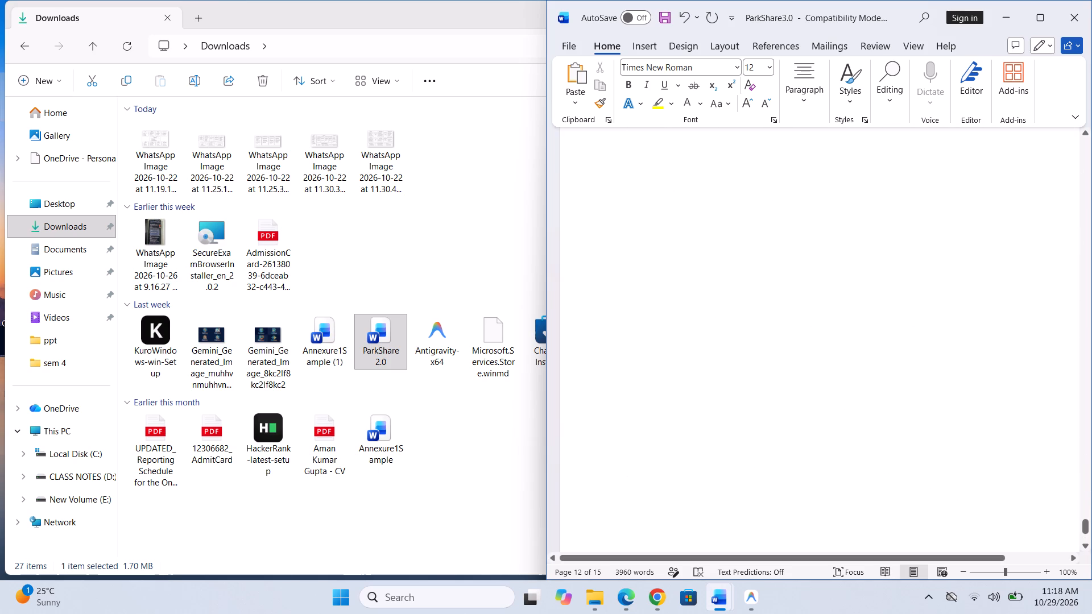
Maximize the document window and place the text cursor below the "(Letter Head of the external organization)" placeholder.
click(1046, 7)
scroll(856, 194, down, 1)
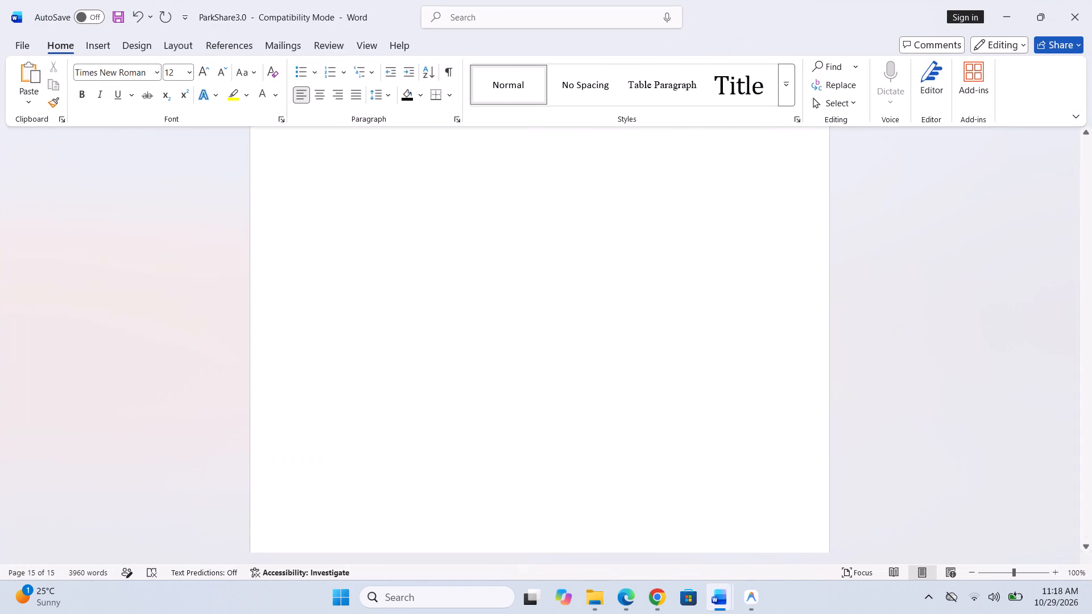
scroll(856, 194, down, 1)
scroll(856, 194, up, 4)
scroll(856, 194, down, 1)
click(597, 379)
right_click(597, 379)
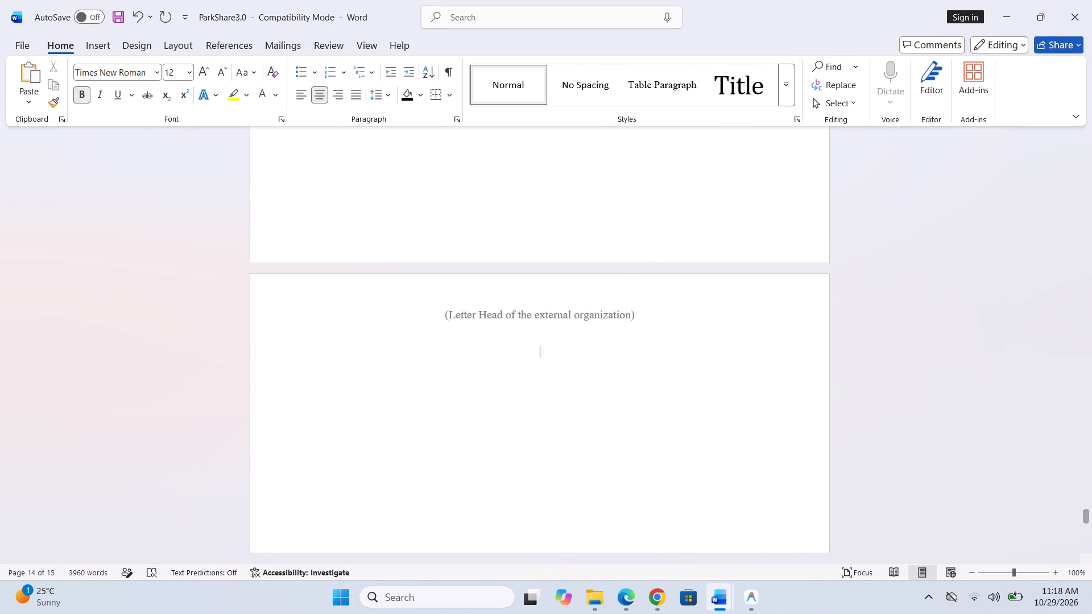
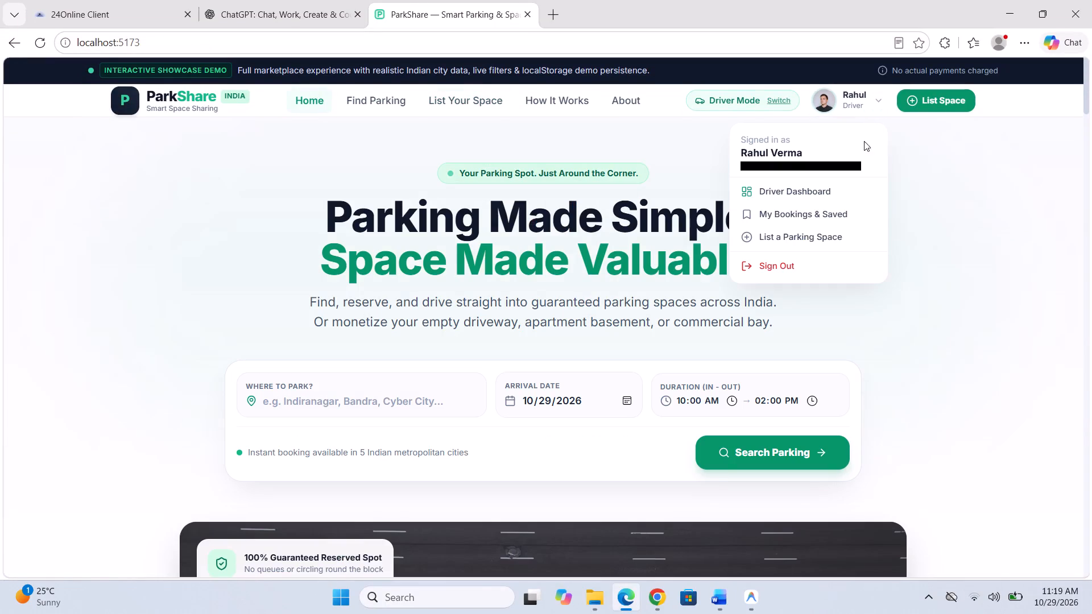
Close the account dropdown and examine the ParkShare home page's header, parking search form and hero image.
click(958, 280)
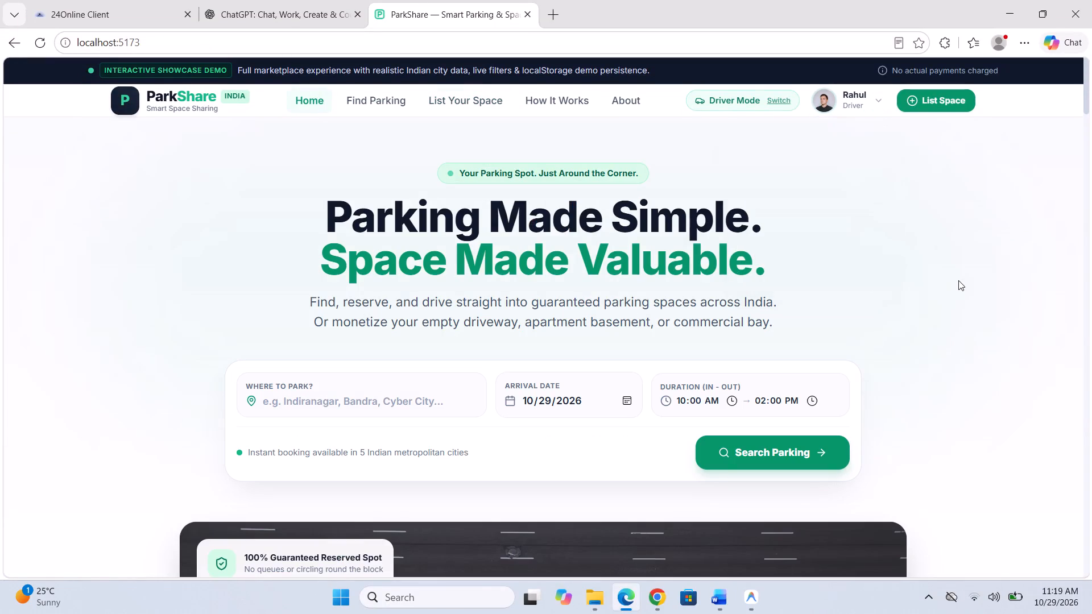
scroll(843, 362, up, 3)
scroll(843, 362, down, 1)
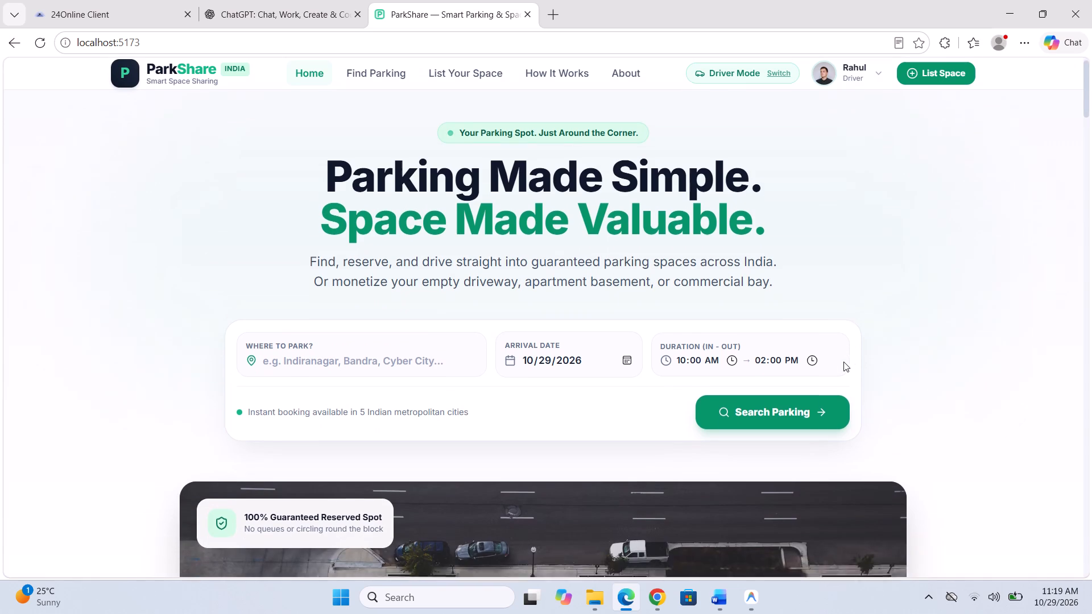
scroll(843, 362, down, 2)
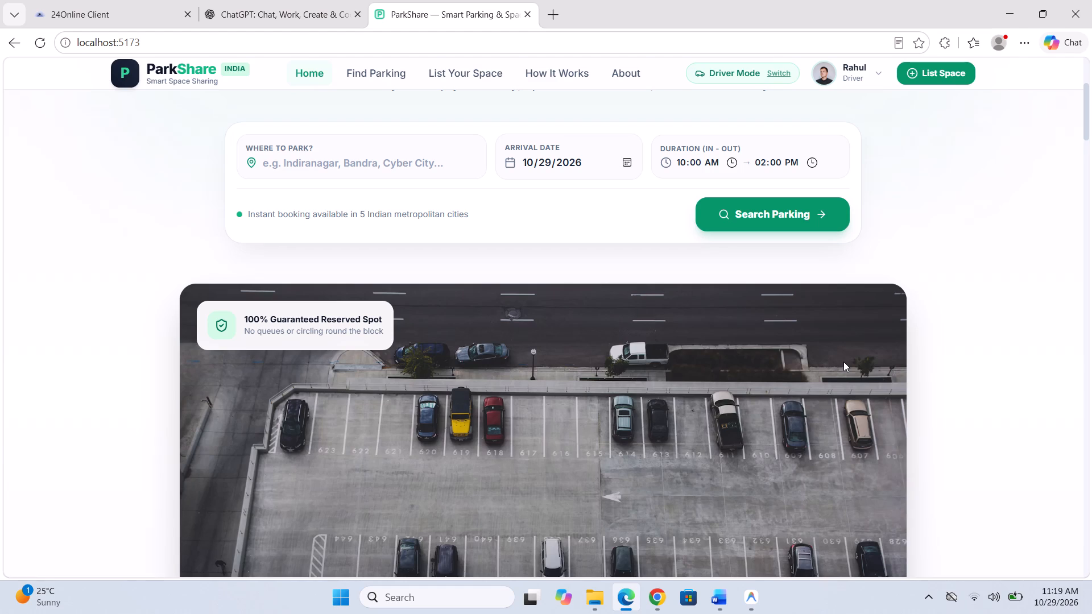
scroll(856, 330, up, 11)
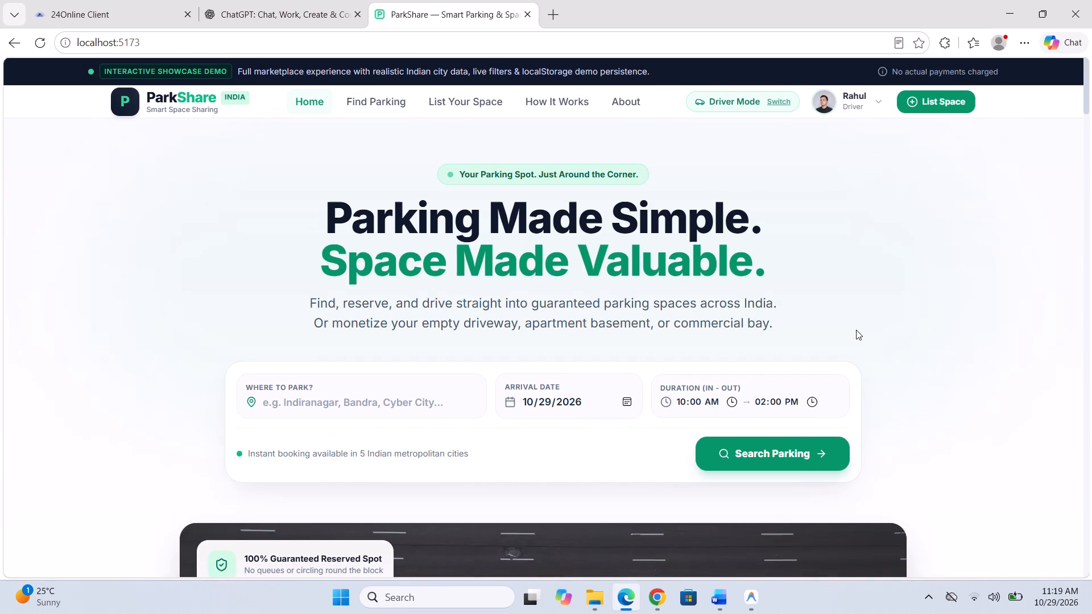
scroll(856, 330, down, 1)
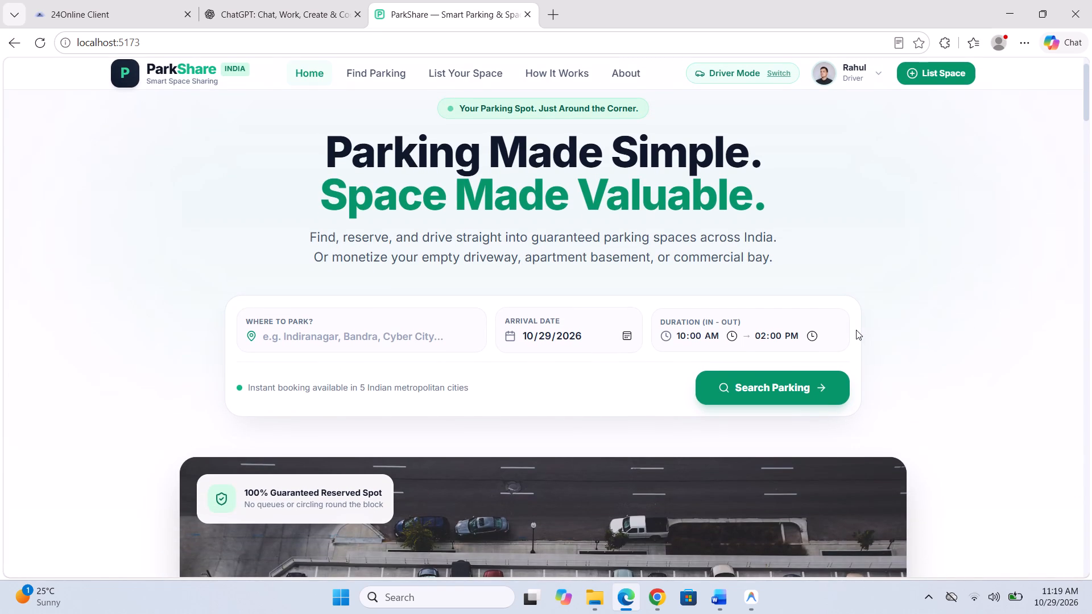
scroll(856, 330, down, 1)
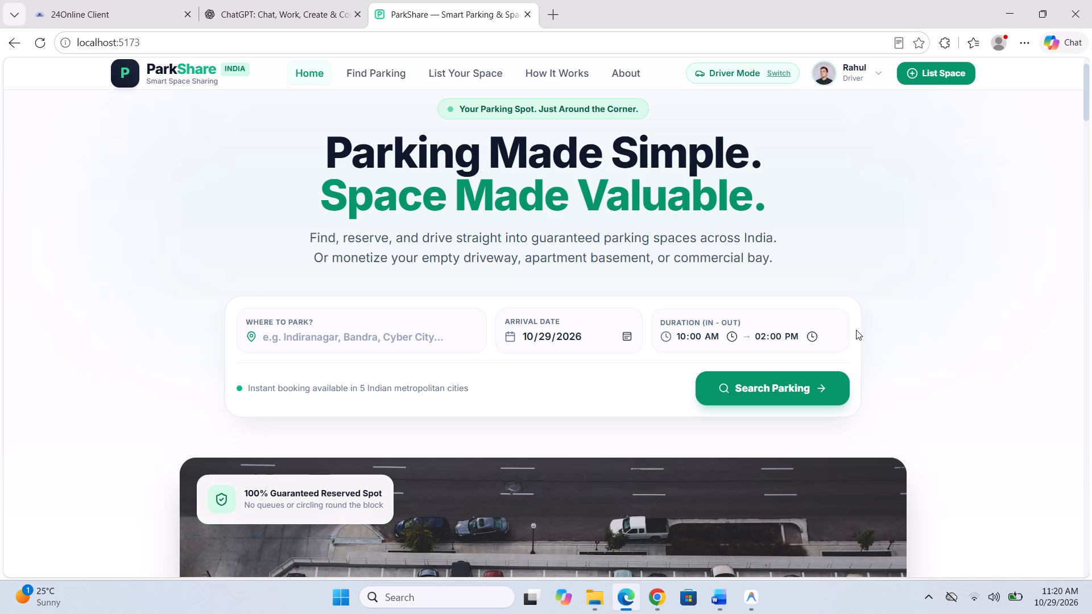
scroll(856, 330, down, 4)
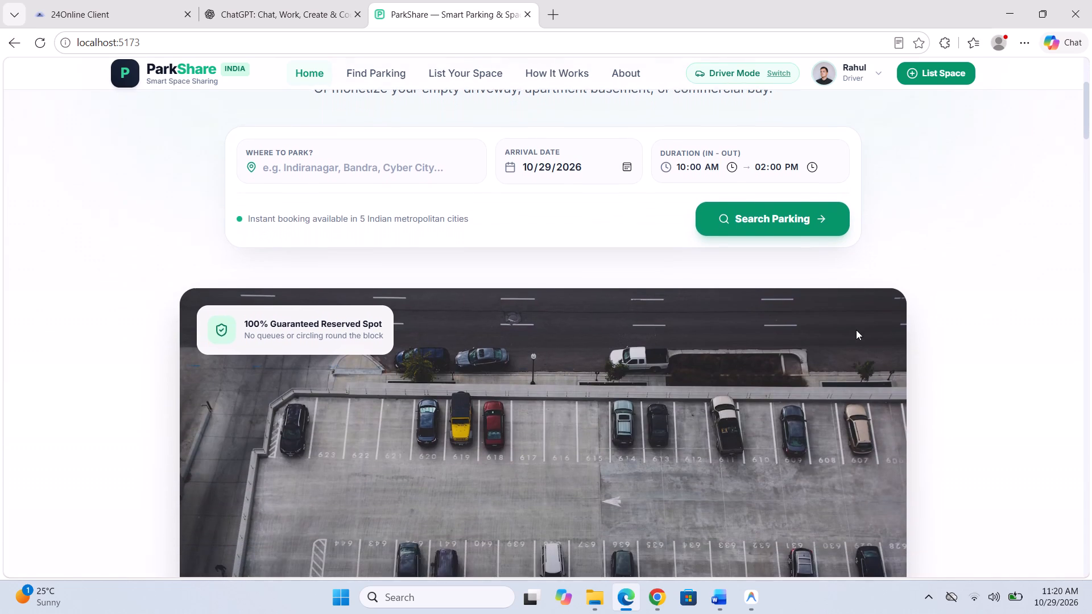
scroll(856, 330, down, 4)
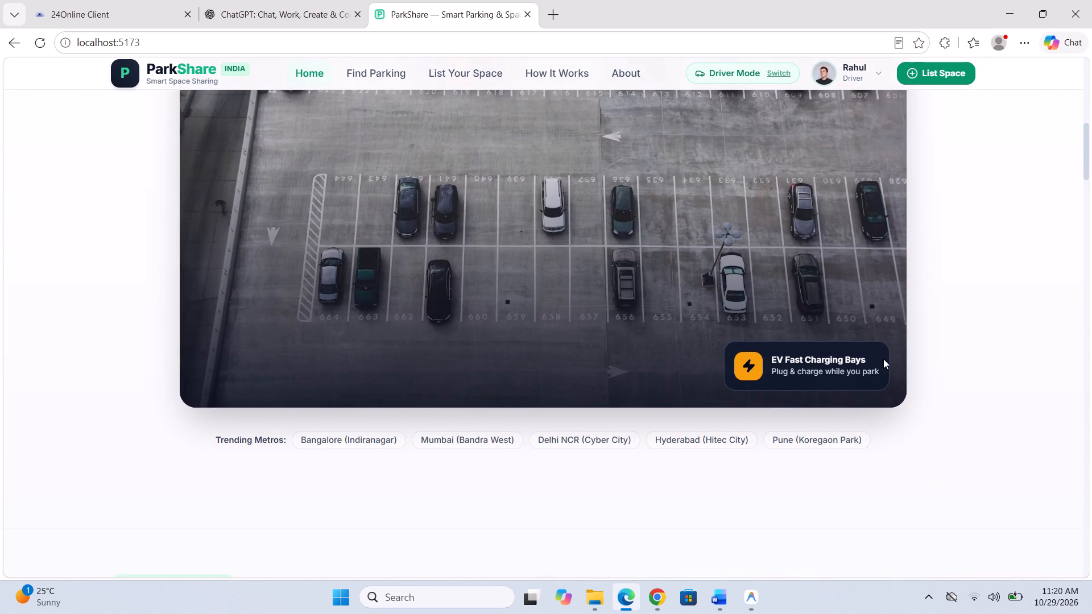
scroll(827, 234, up, 3)
scroll(827, 234, down, 1)
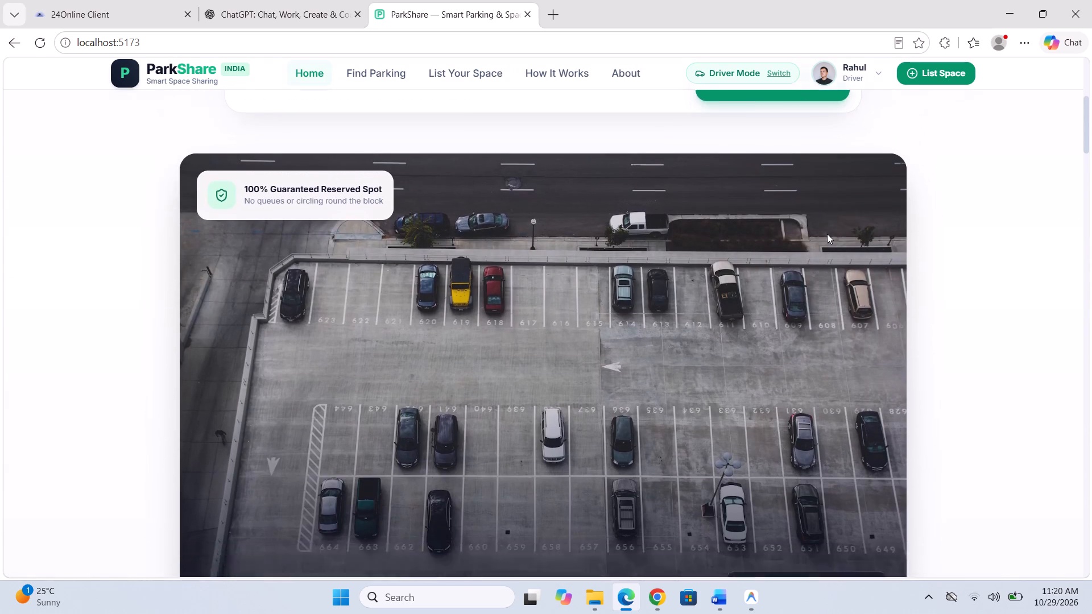
Examine the ParkShare home page's parking listings, How ParkShare Works, earnings estimator, platform metrics and community stories sections.
scroll(827, 234, down, 6)
scroll(804, 316, down, 3)
scroll(804, 316, up, 1)
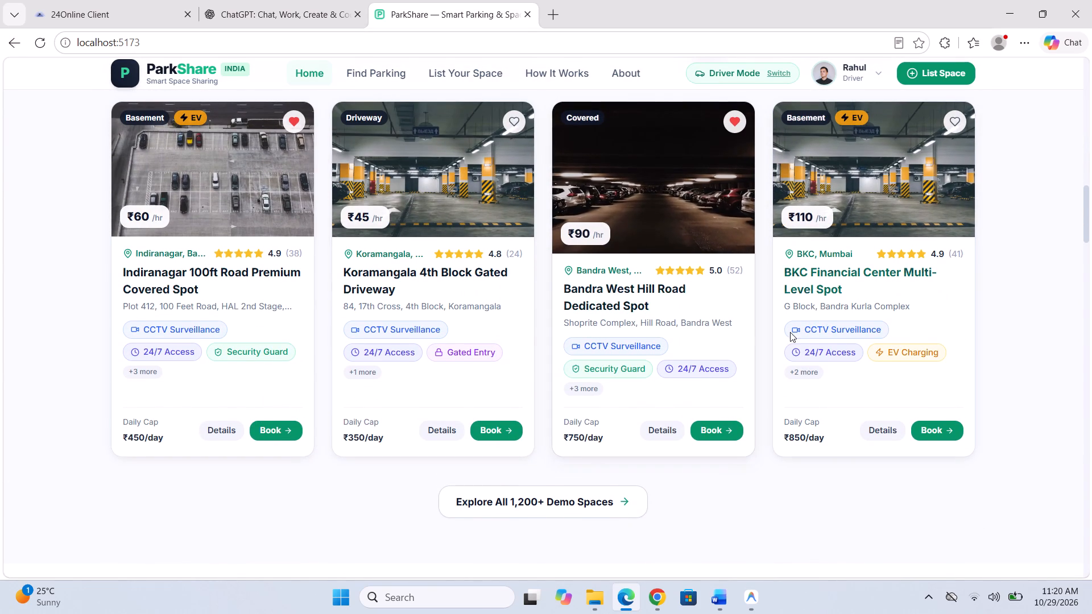
scroll(813, 428, down, 5)
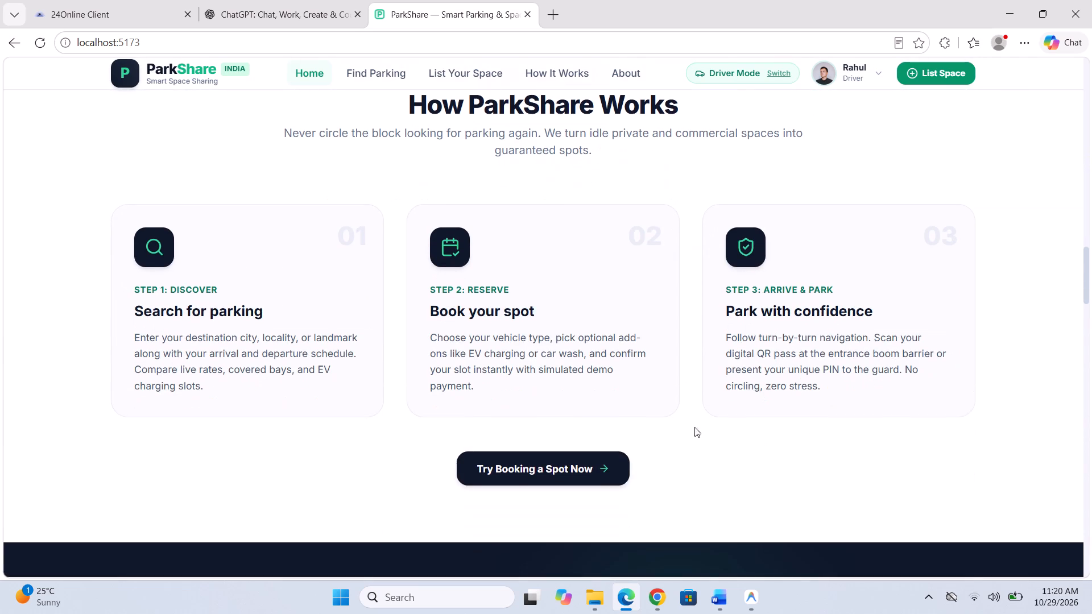
scroll(676, 420, down, 5)
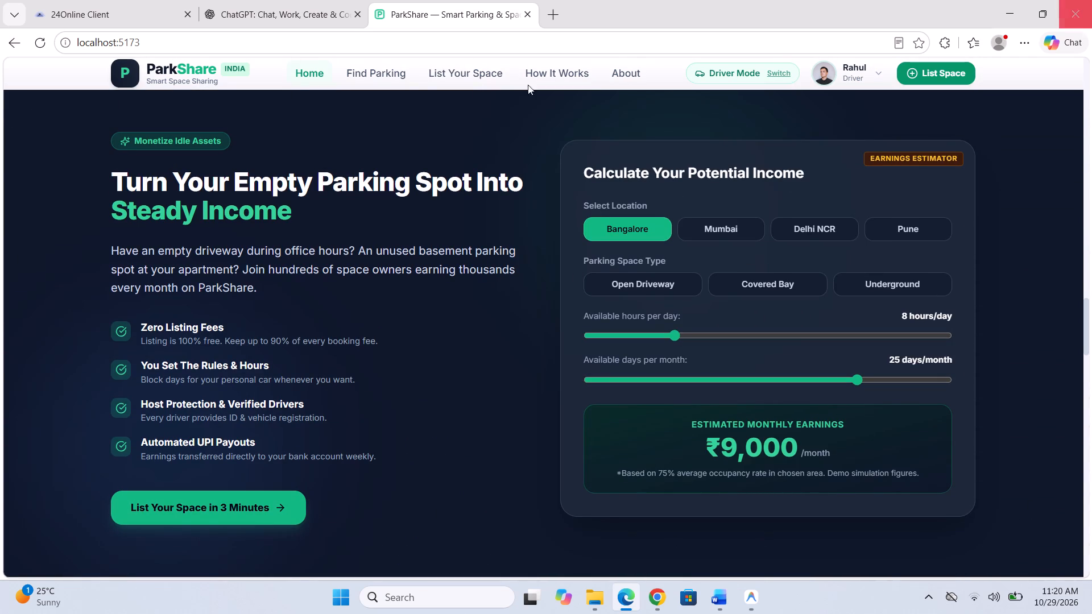
scroll(487, 299, down, 5)
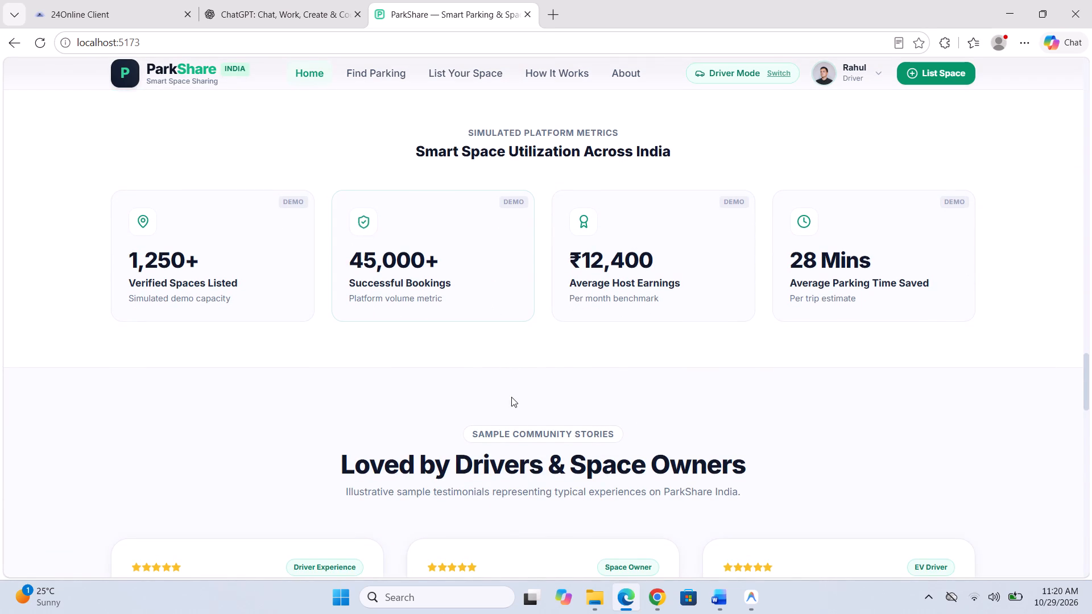
scroll(511, 397, down, 2)
scroll(511, 397, right, 1)
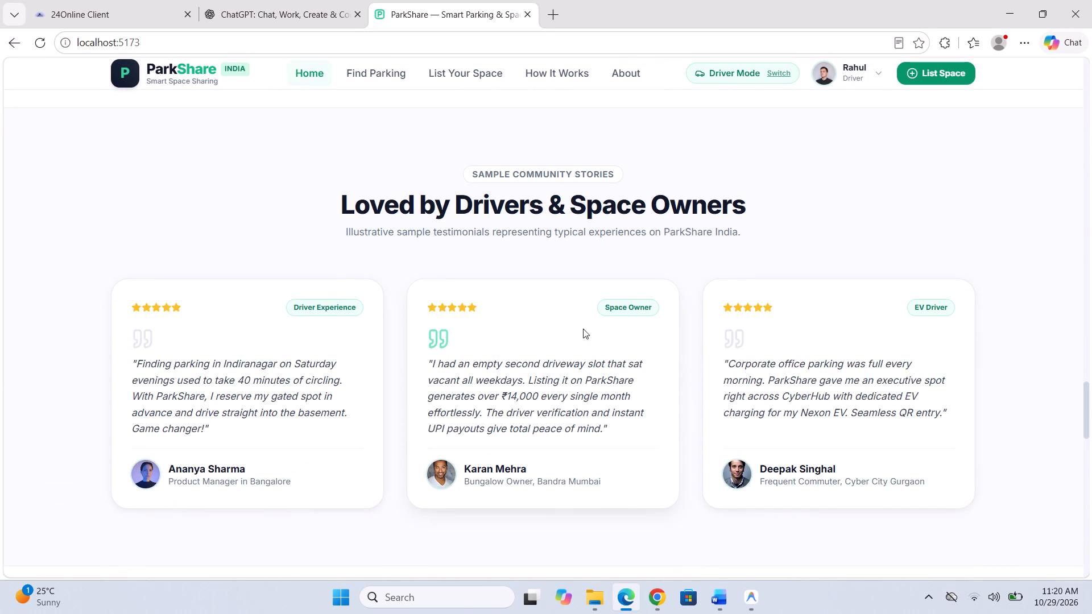
scroll(539, 267, up, 1)
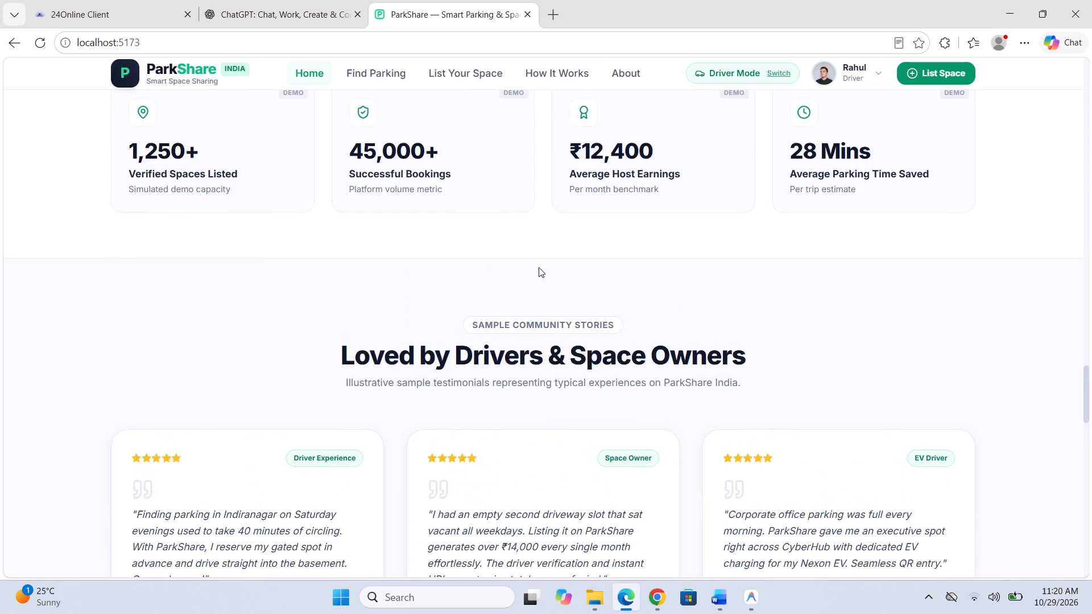
scroll(539, 267, up, 2)
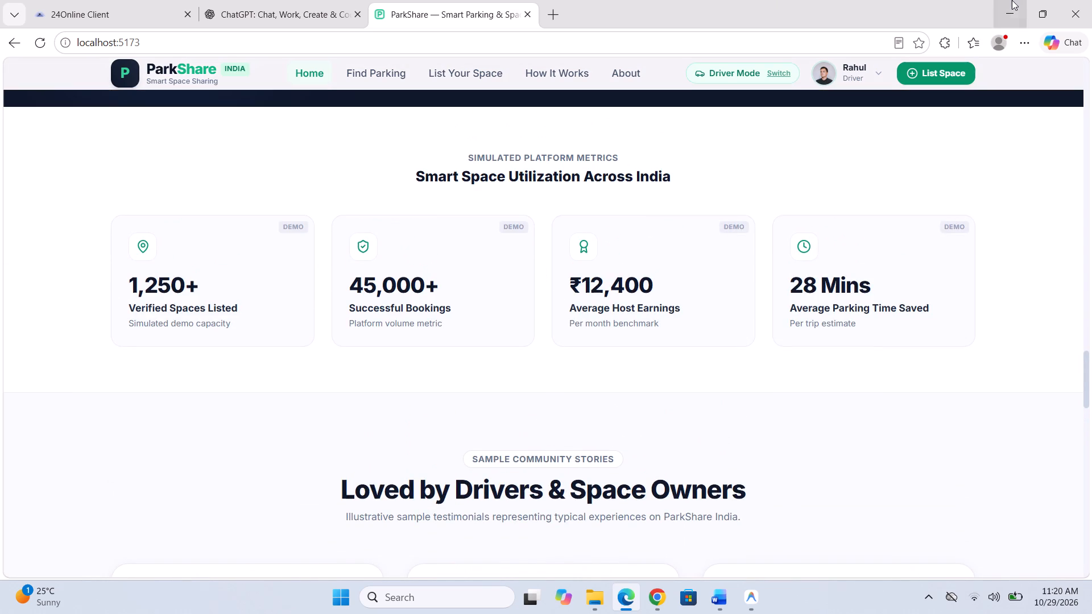
Switch to ParkShare3.0 in Word and add an empty unbulleted, unindented line after the last Design Advantages bullet, above H. EXISTING DATA.
click(1010, 1)
scroll(736, 268, up, 3)
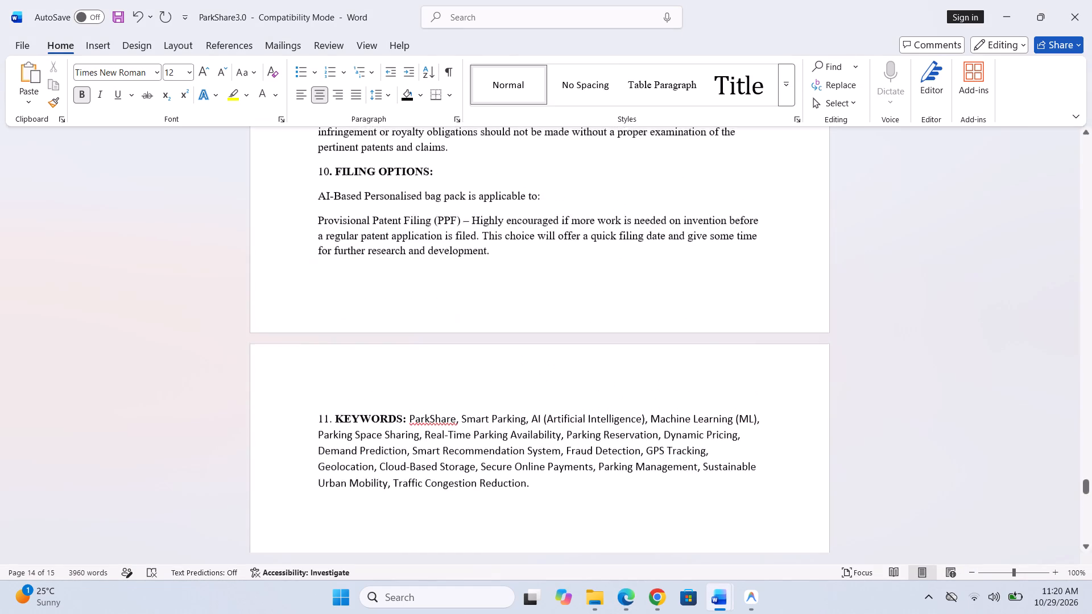
scroll(736, 268, up, 6)
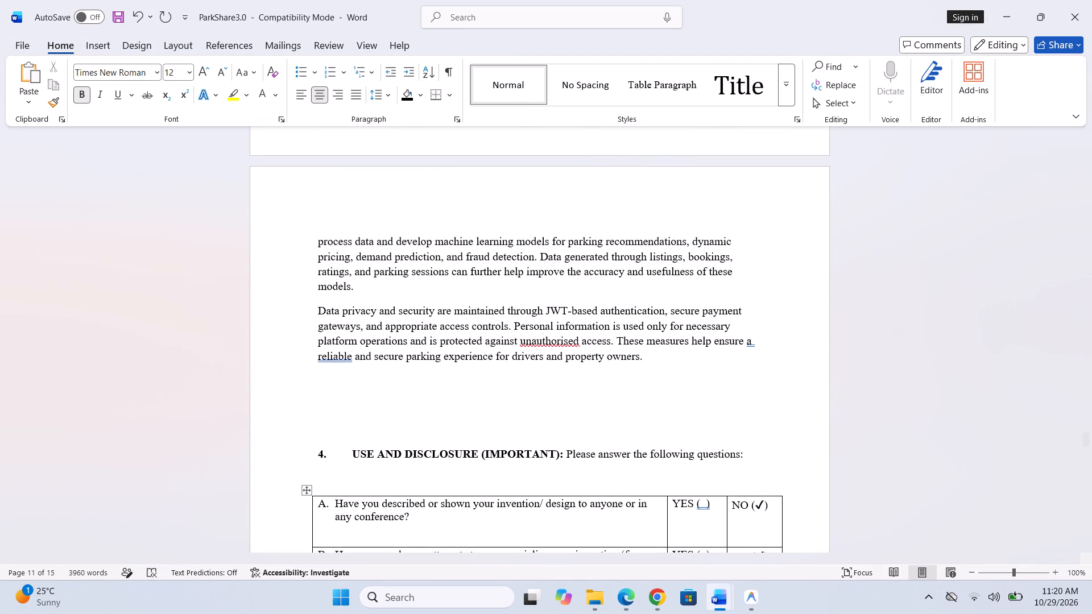
scroll(644, 282, up, 2)
scroll(754, 225, up, 2)
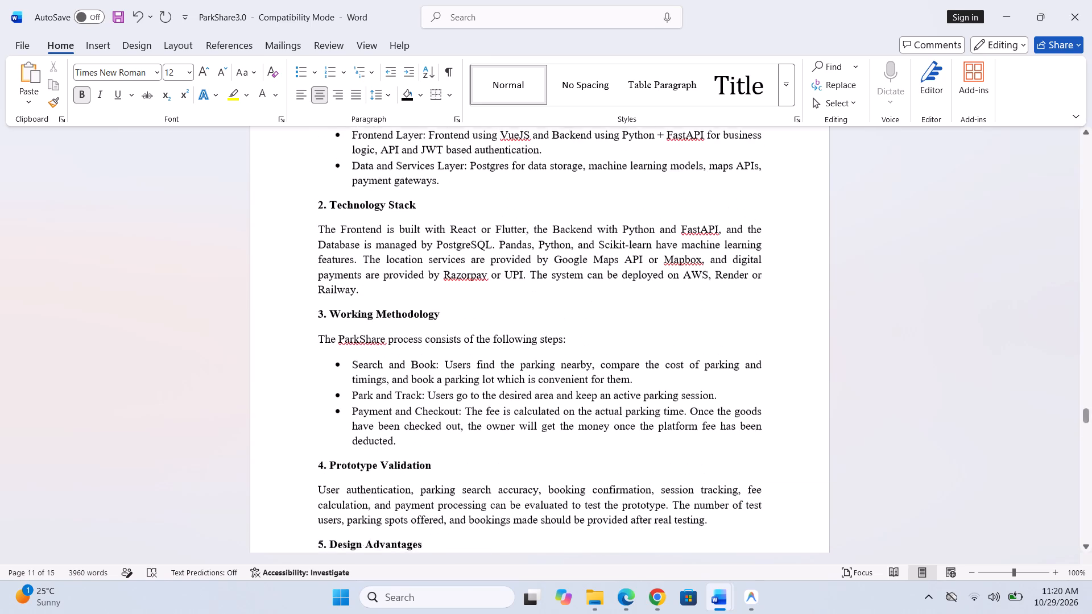
scroll(754, 225, up, 1)
scroll(815, 213, up, 2)
scroll(791, 124, up, 2)
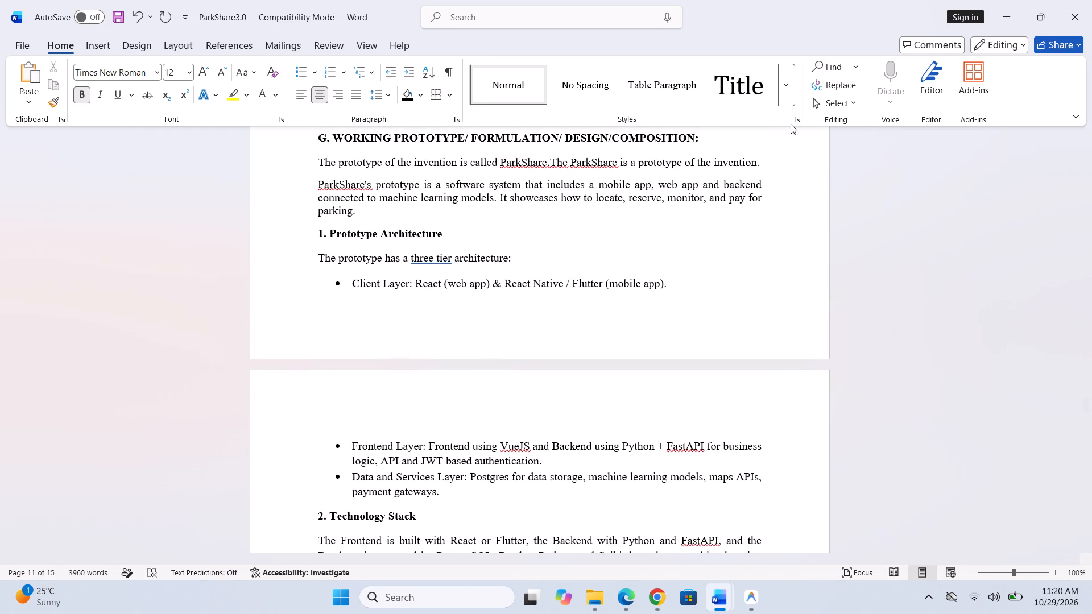
scroll(704, 196, down, 7)
scroll(704, 196, up, 1)
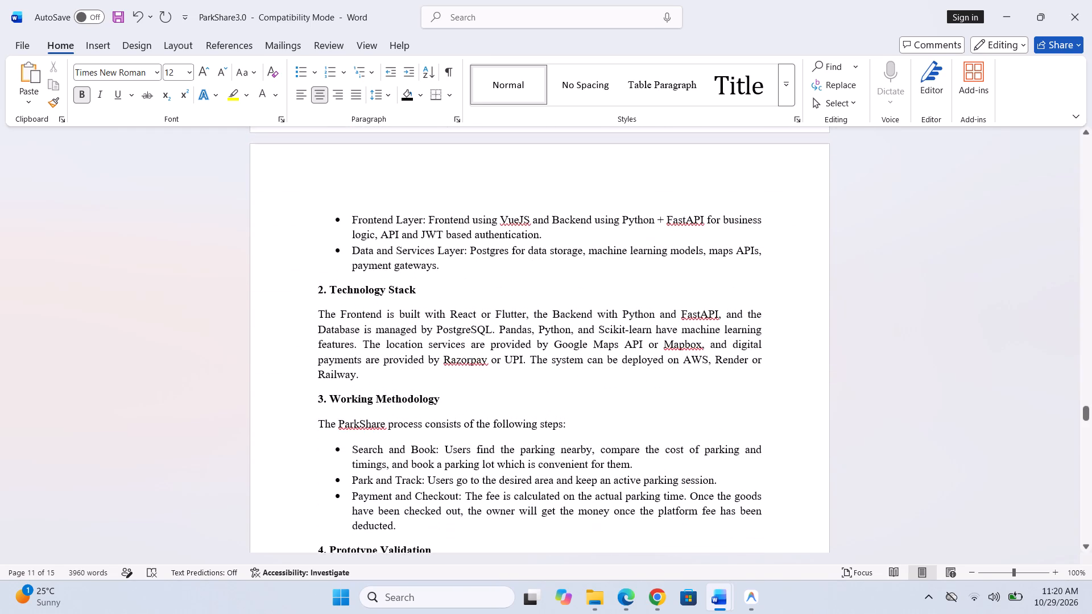
scroll(704, 196, down, 1)
scroll(547, 302, down, 1)
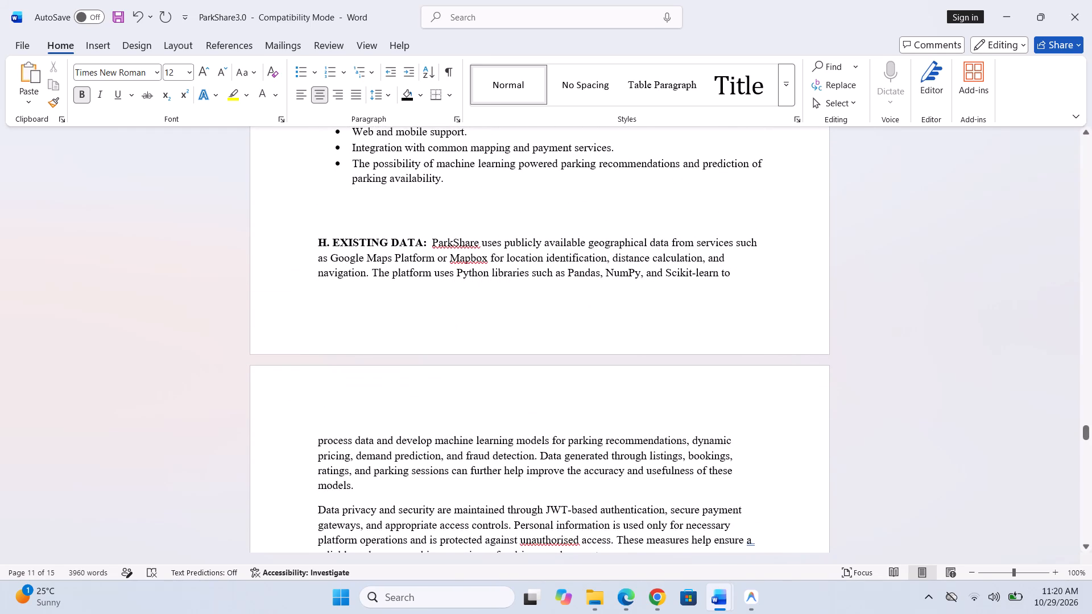
click(471, 193)
key(Return)
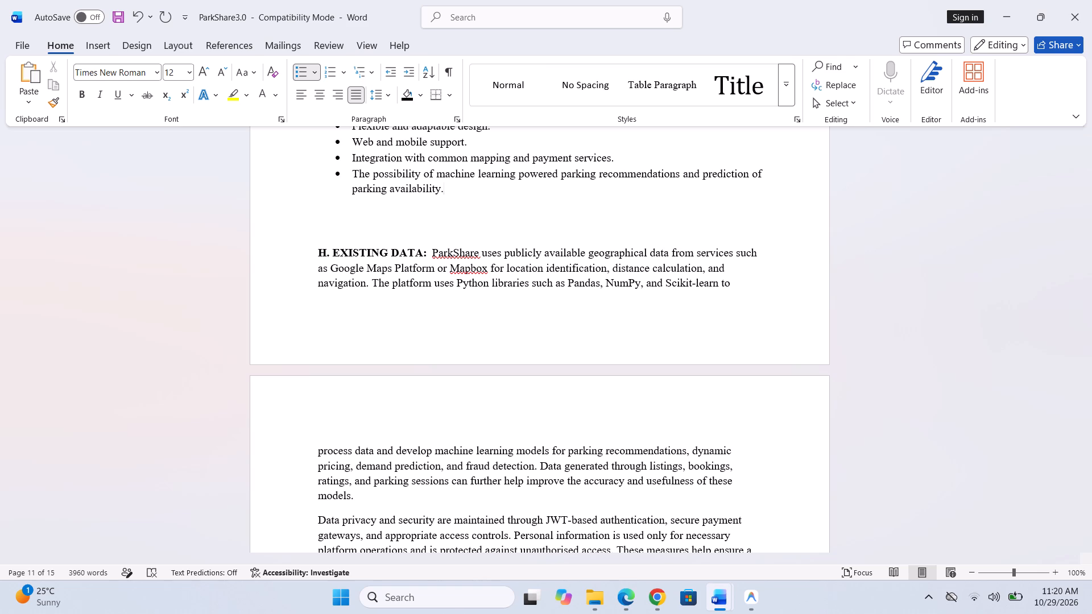
key(BackSpace)
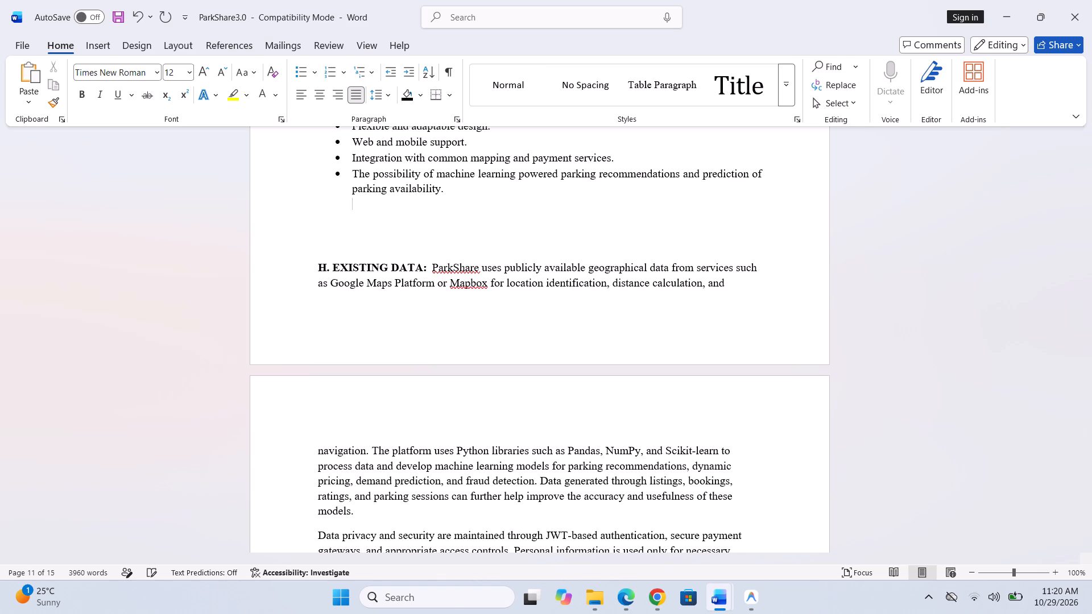
key(BackSpace)
Start inserting content at the empty line below the Design Advantages list.
click(96, 48)
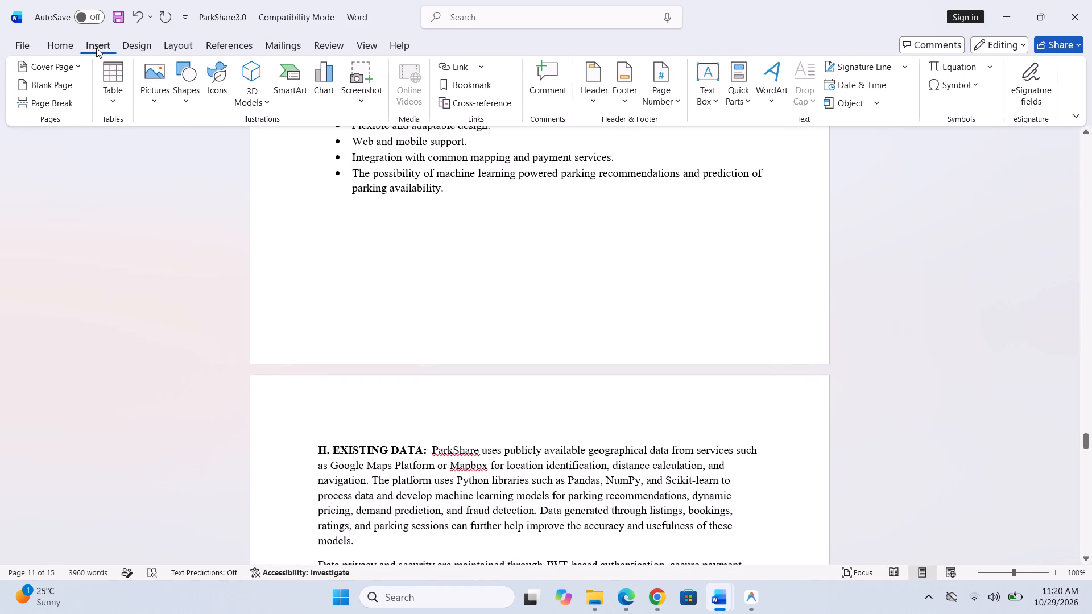
Insert the picture WhatsApp Image 2026-10-22 at 11.19.10 AM from the Downloads folder at the empty line above H. EXISTING DATA.
click(156, 104)
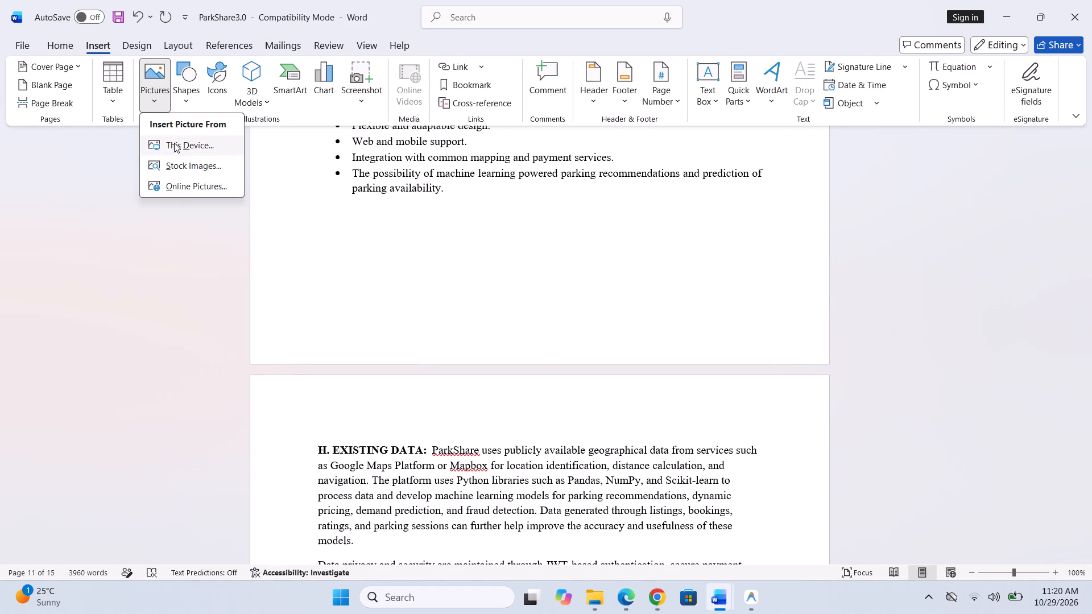
click(174, 143)
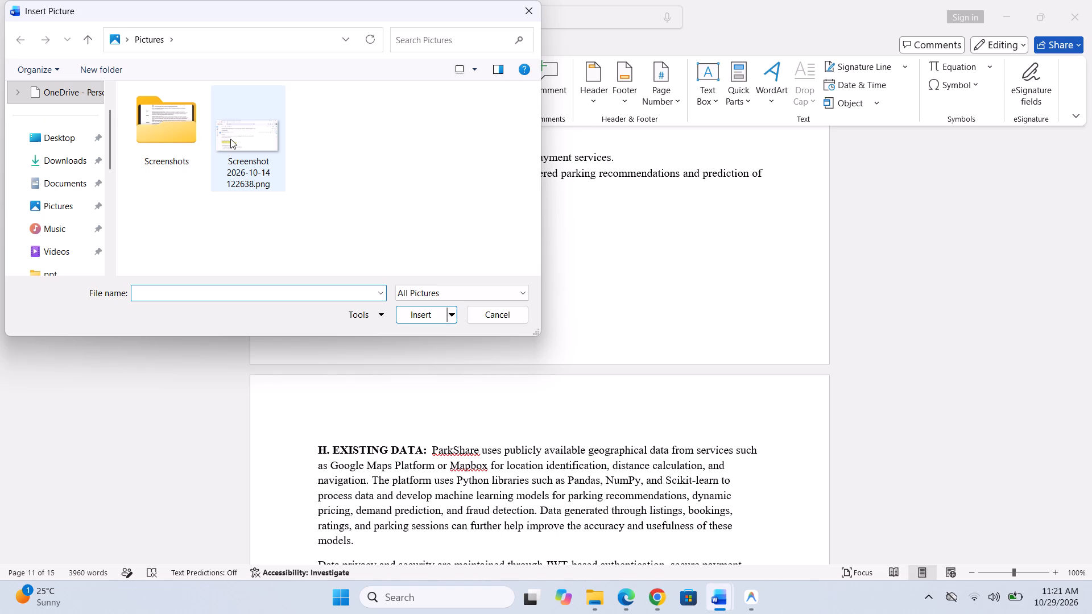
click(65, 150)
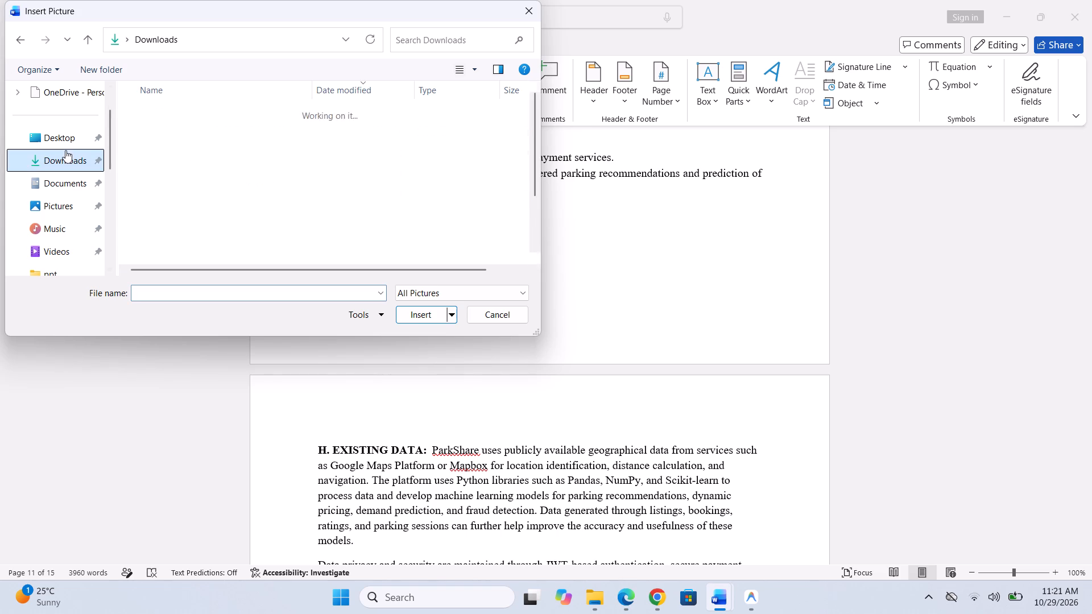
click(474, 68)
click(504, 33)
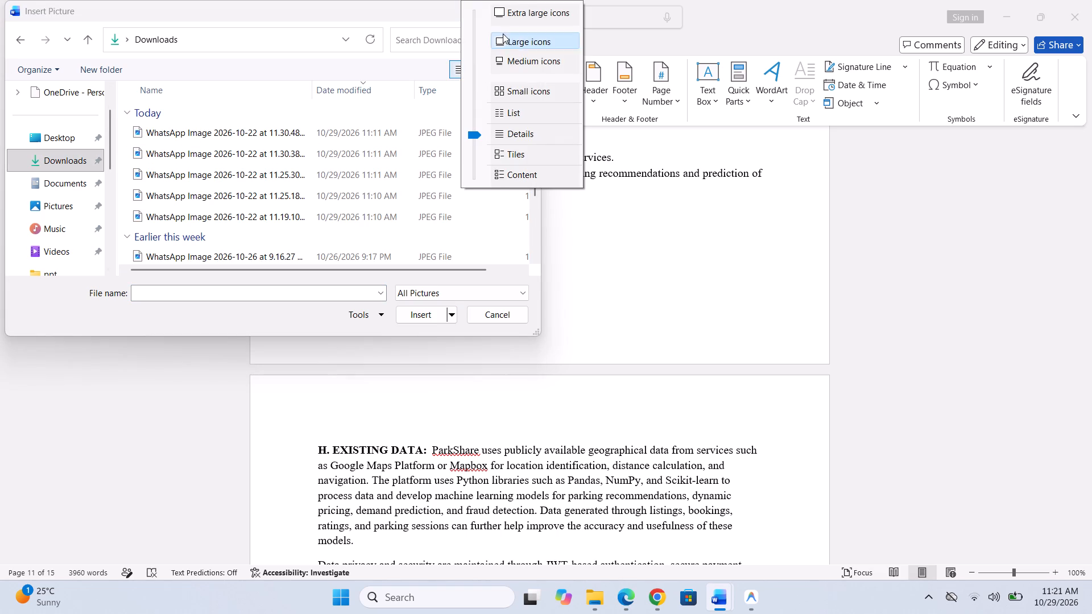
scroll(288, 130, down, 1)
scroll(288, 130, up, 1)
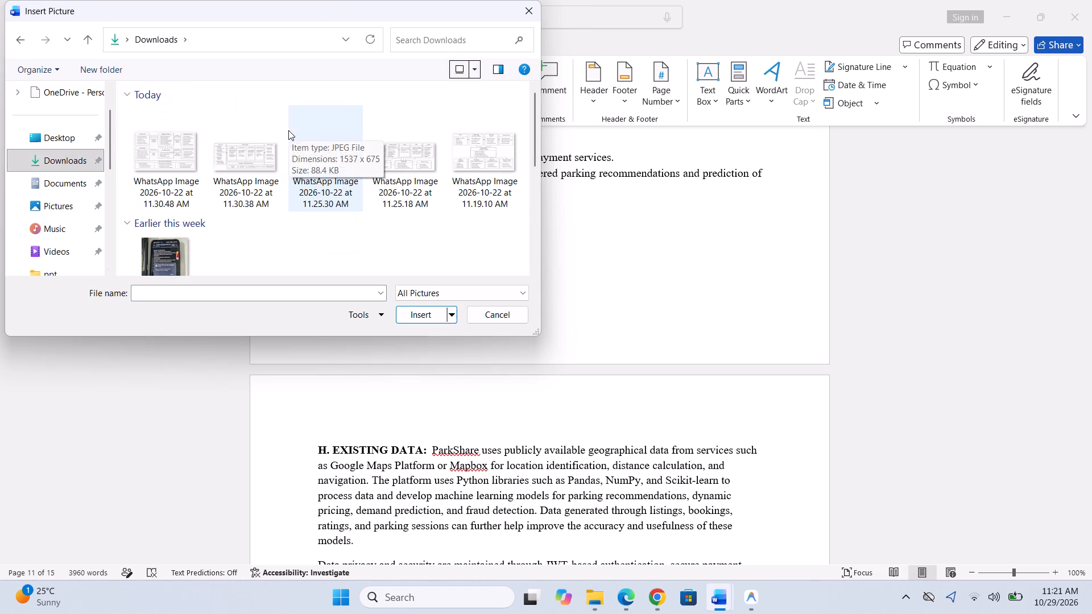
click(484, 164)
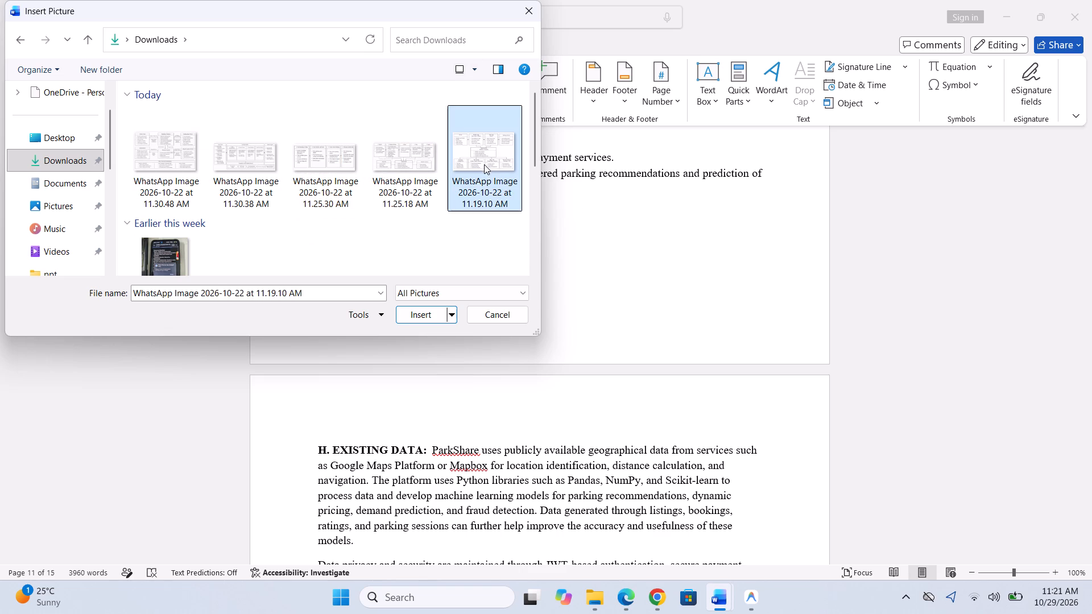
click(427, 314)
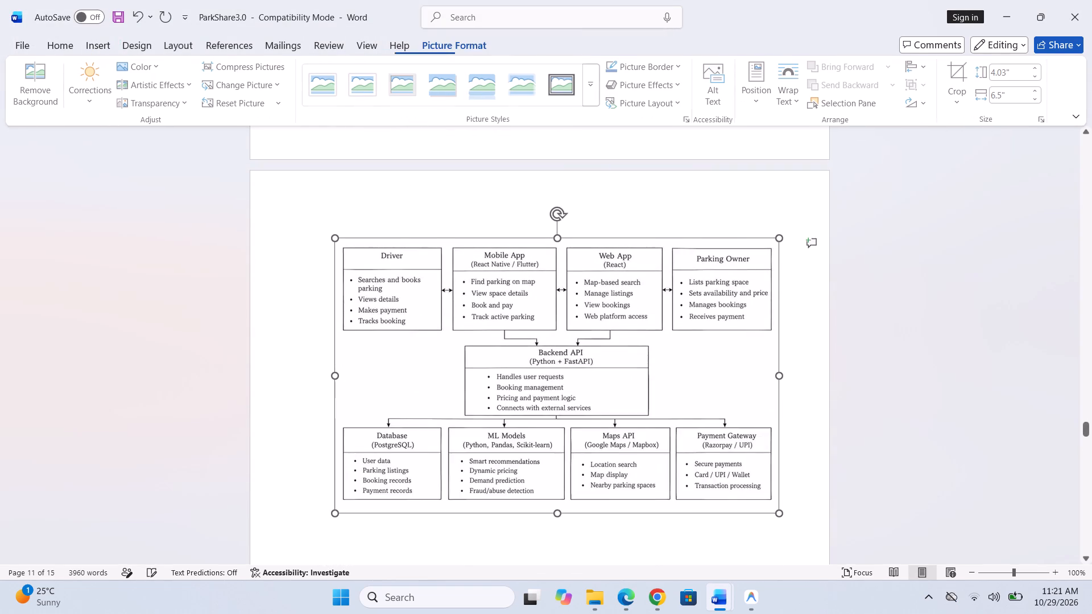
Add a caption line below the inserted architecture diagram, beginning with "Fig:Ar".
scroll(551, 372, down, 1)
click(794, 312)
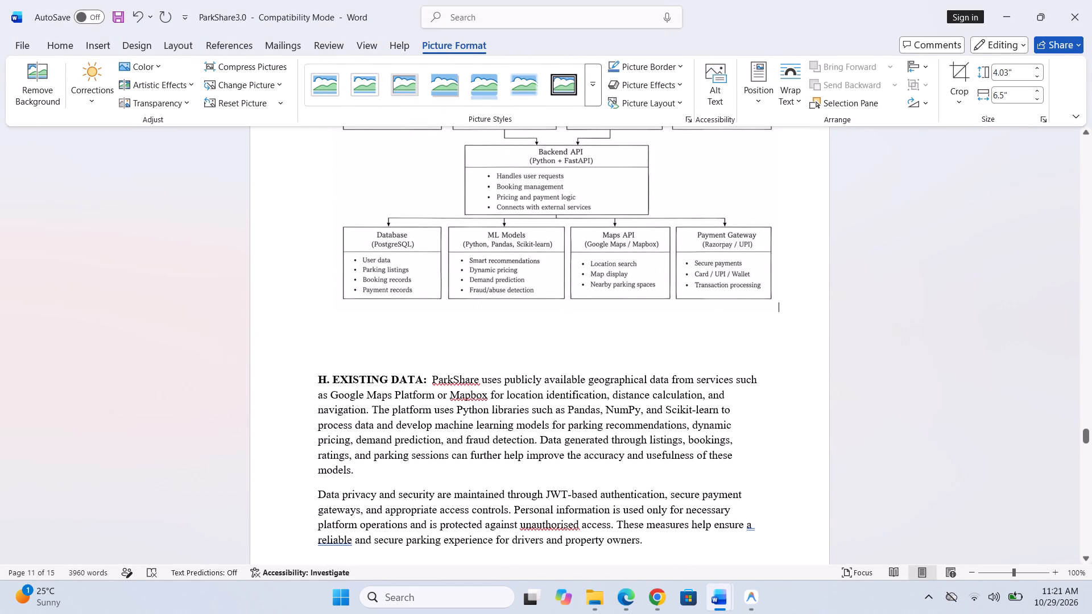
key(Return)
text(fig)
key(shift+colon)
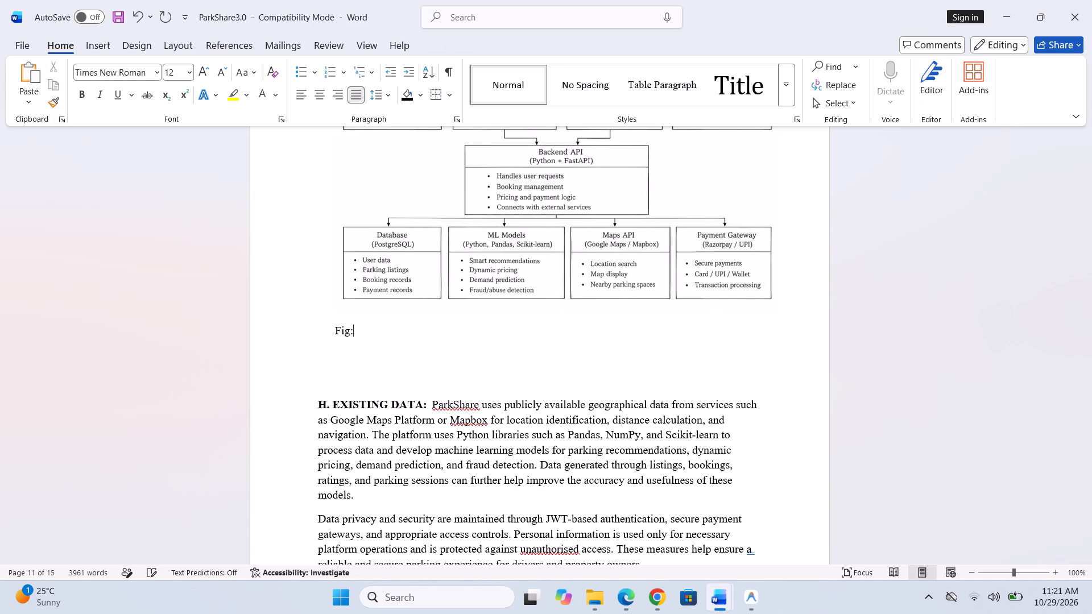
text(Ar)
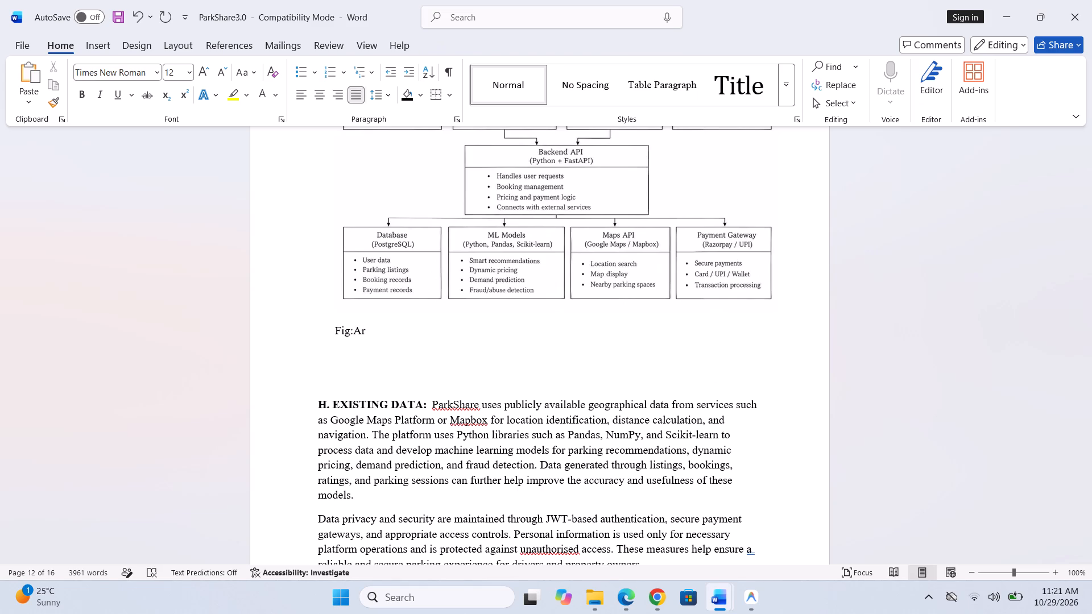
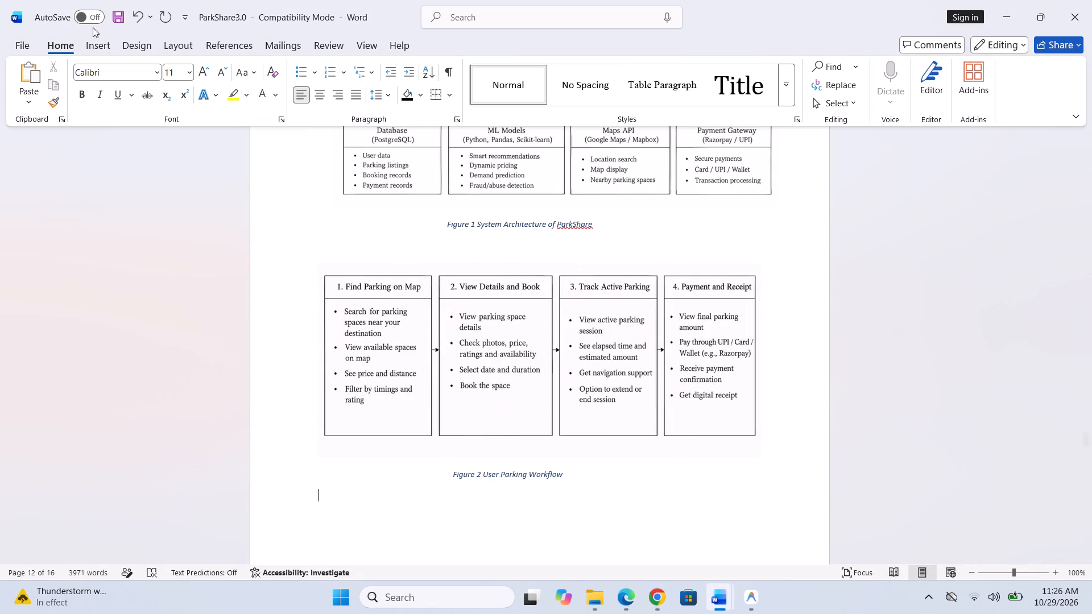
Insert the AI/ML models diagram, WhatsApp Image 2026-10-22 at 11.30.38 AM from Downloads, on the empty line below the Figure 2 caption.
click(91, 53)
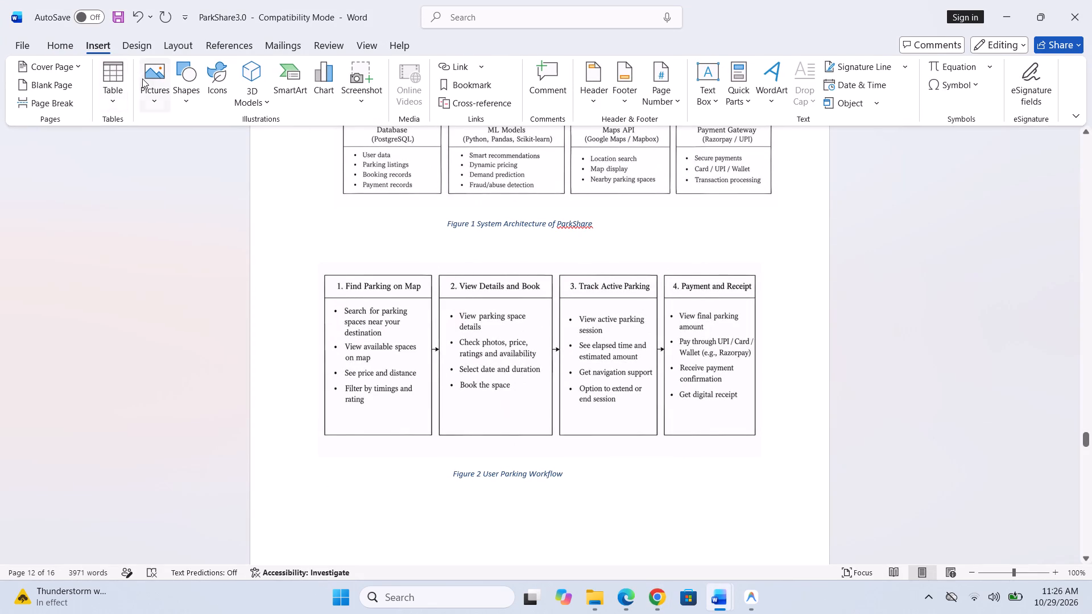
click(146, 78)
click(176, 144)
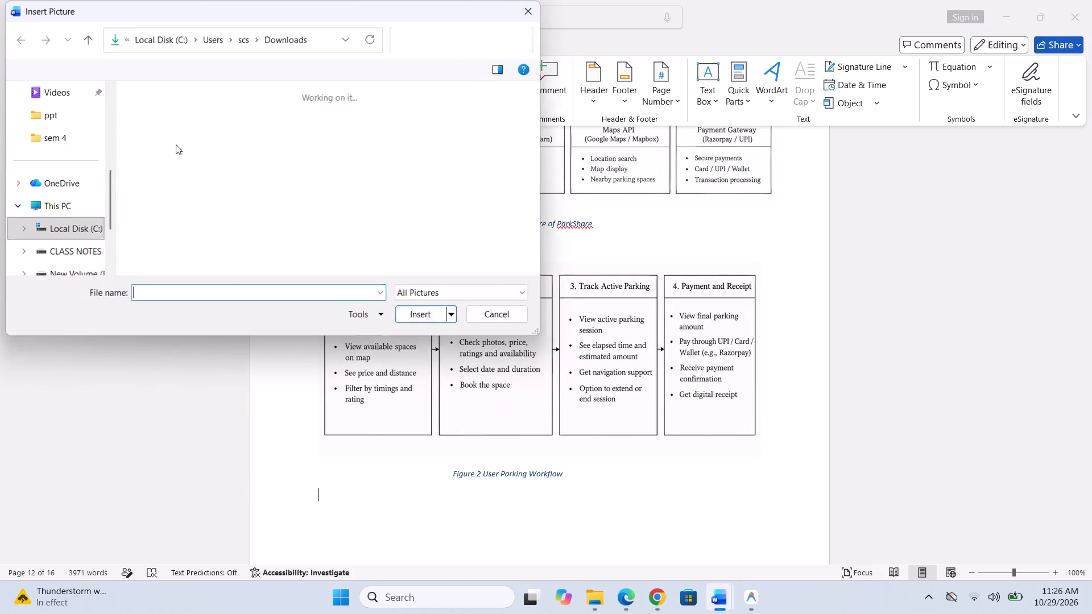
click(243, 163)
ctrl+scroll(243, 163, up, 12)
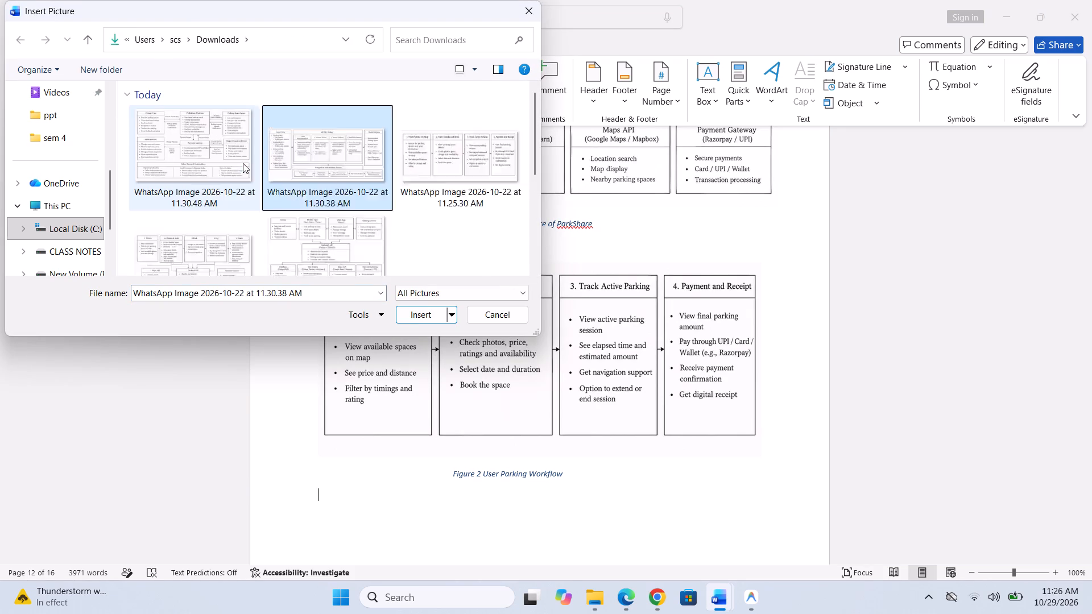
ctrl+scroll(243, 163, up, 12)
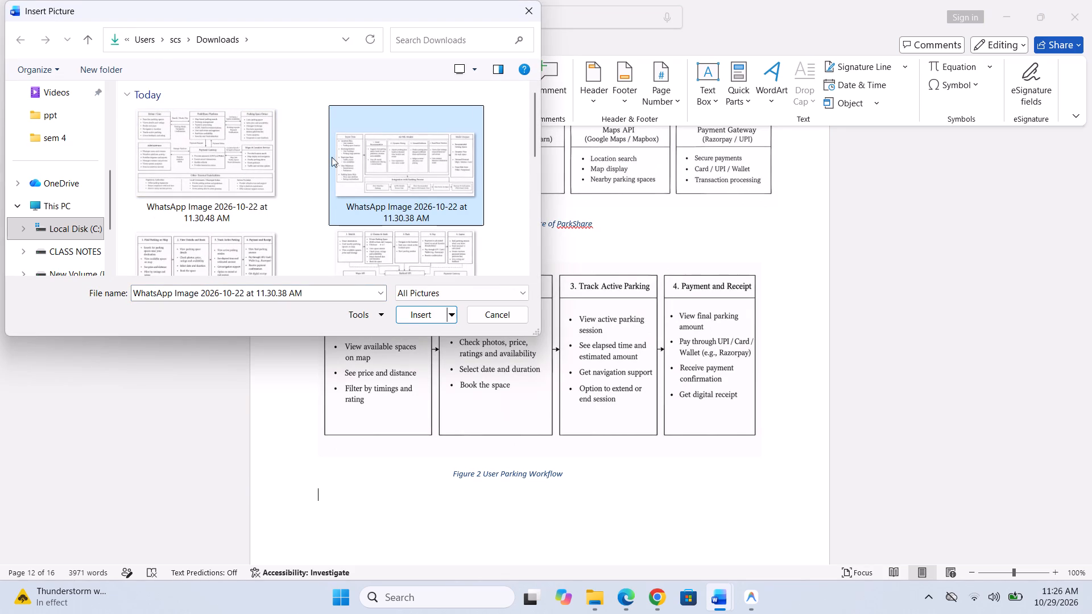
scroll(355, 160, down, 2)
scroll(355, 160, up, 1)
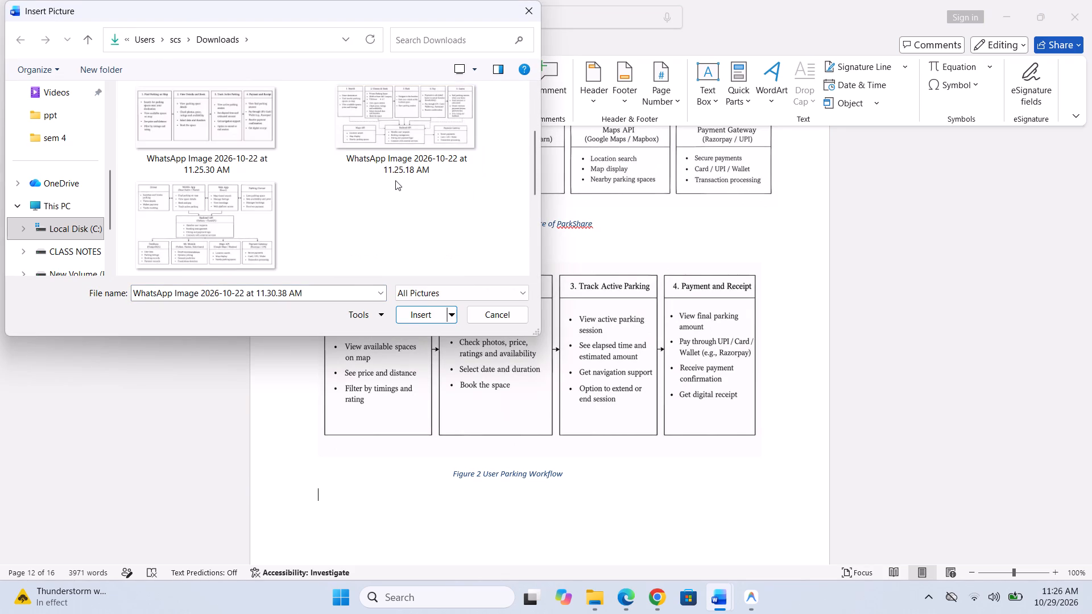
scroll(395, 180, up, 1)
scroll(395, 180, down, 1)
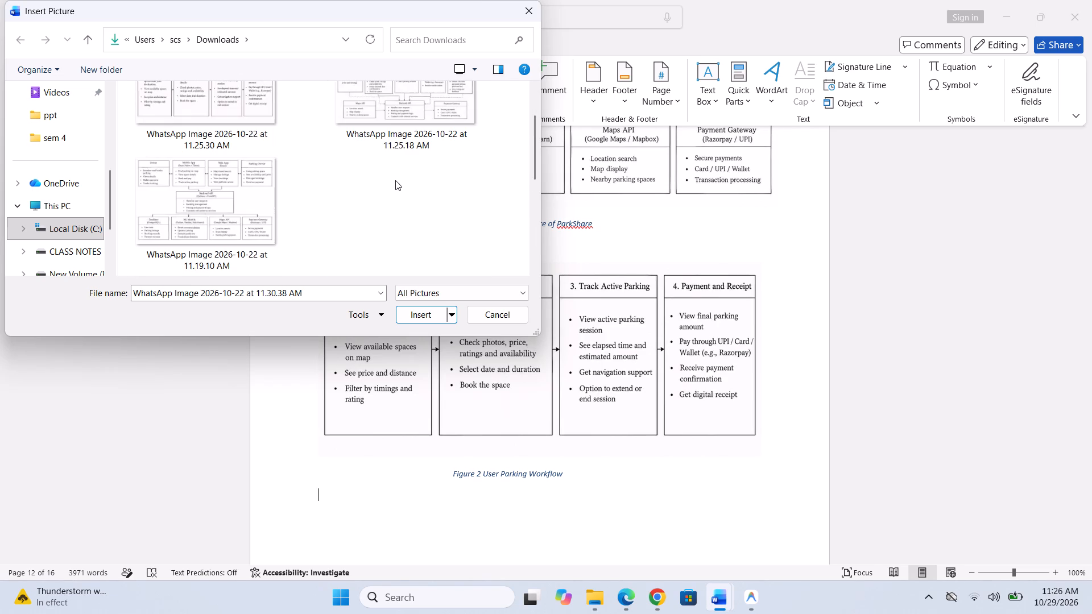
scroll(395, 180, down, 1)
scroll(395, 180, up, 2)
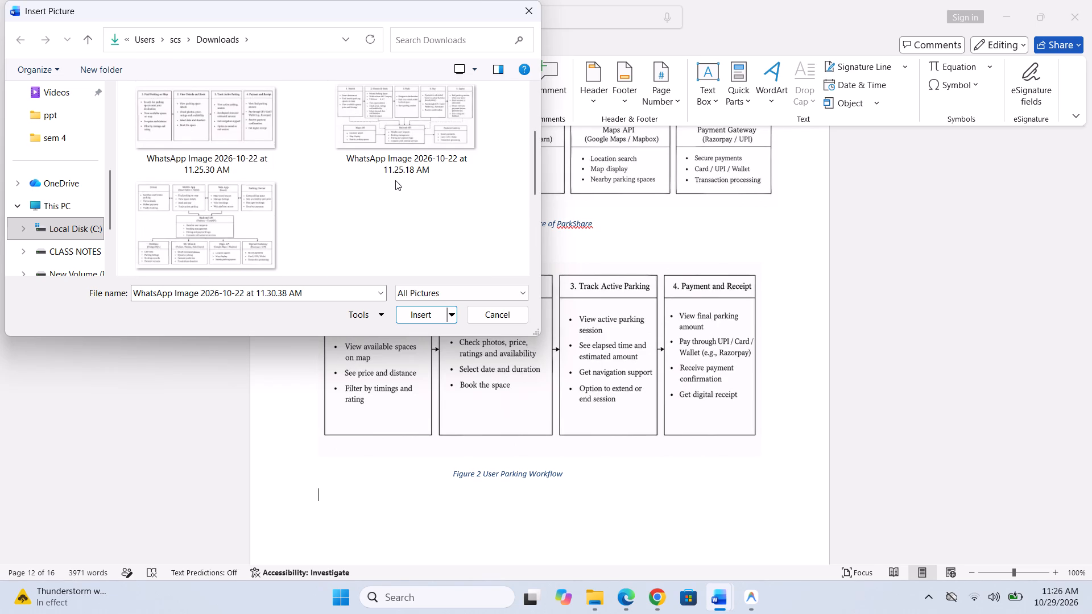
click(409, 176)
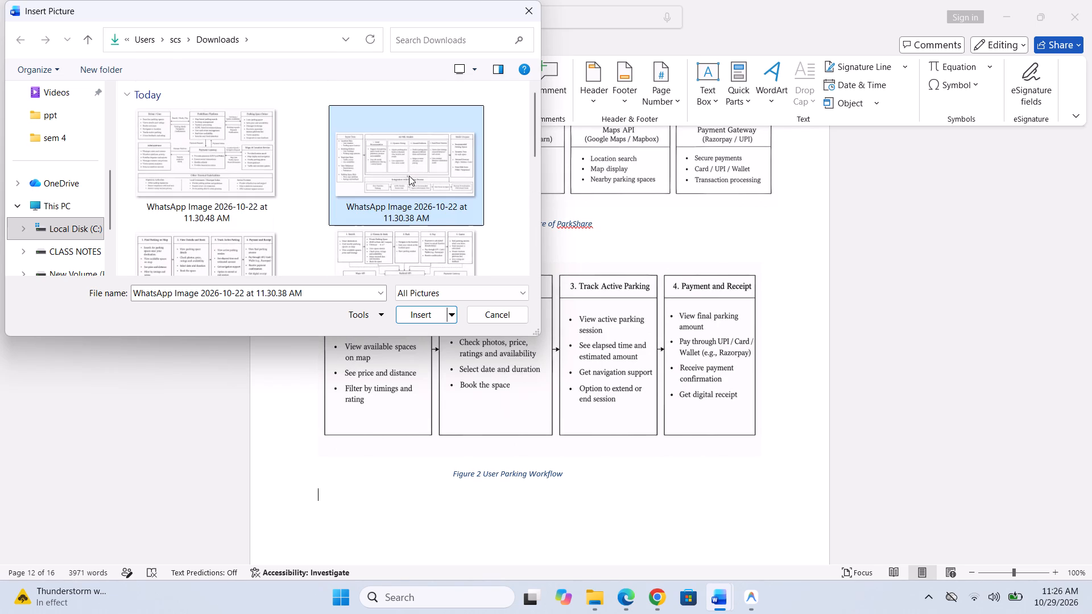
click(409, 176)
click(448, 310)
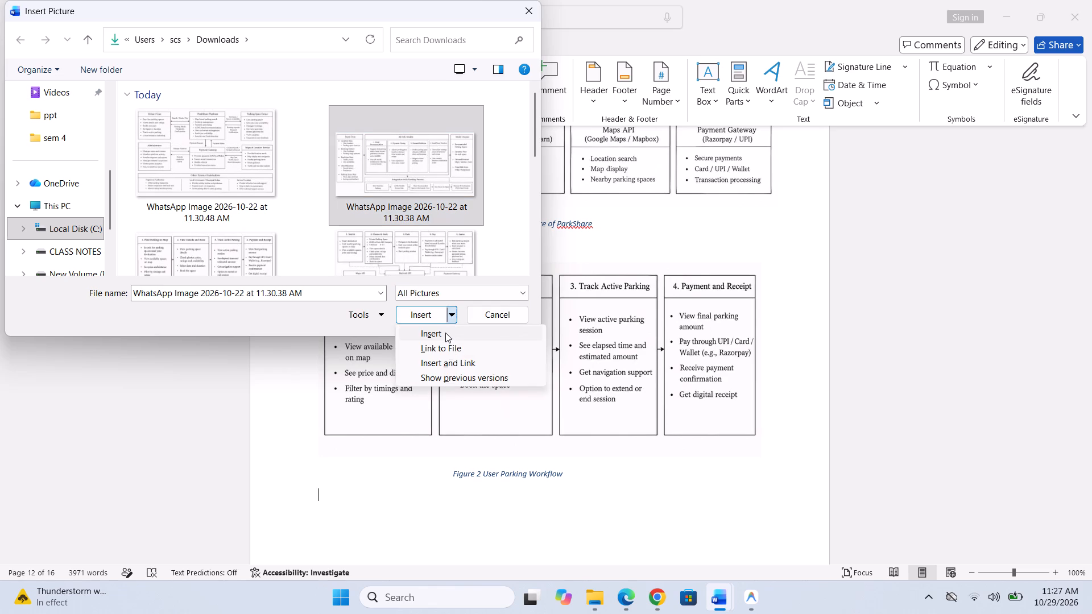
click(445, 333)
scroll(527, 422, down, 1)
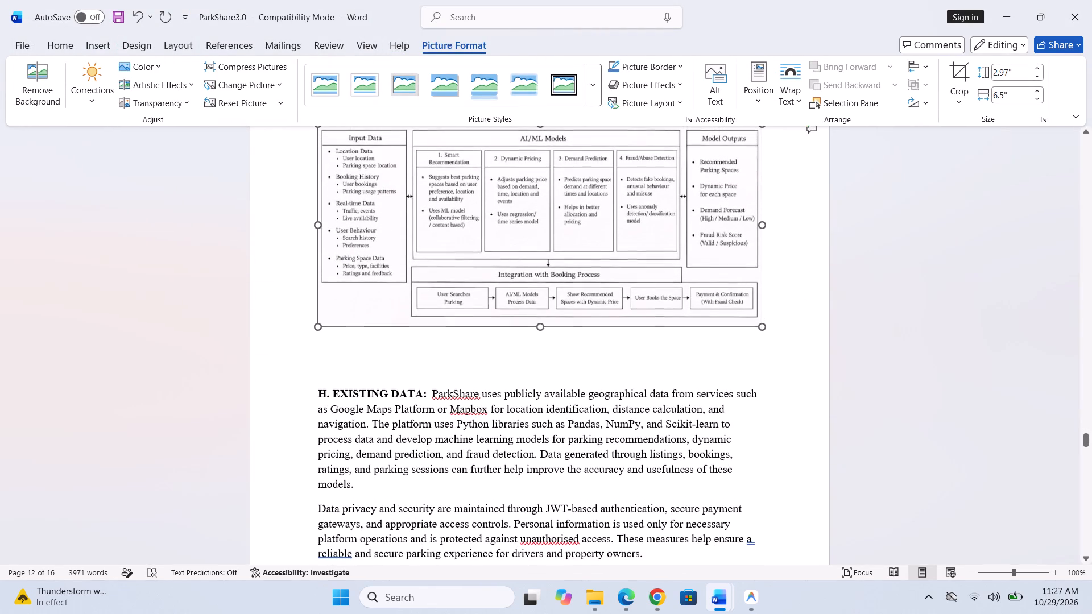
scroll(527, 422, down, 1)
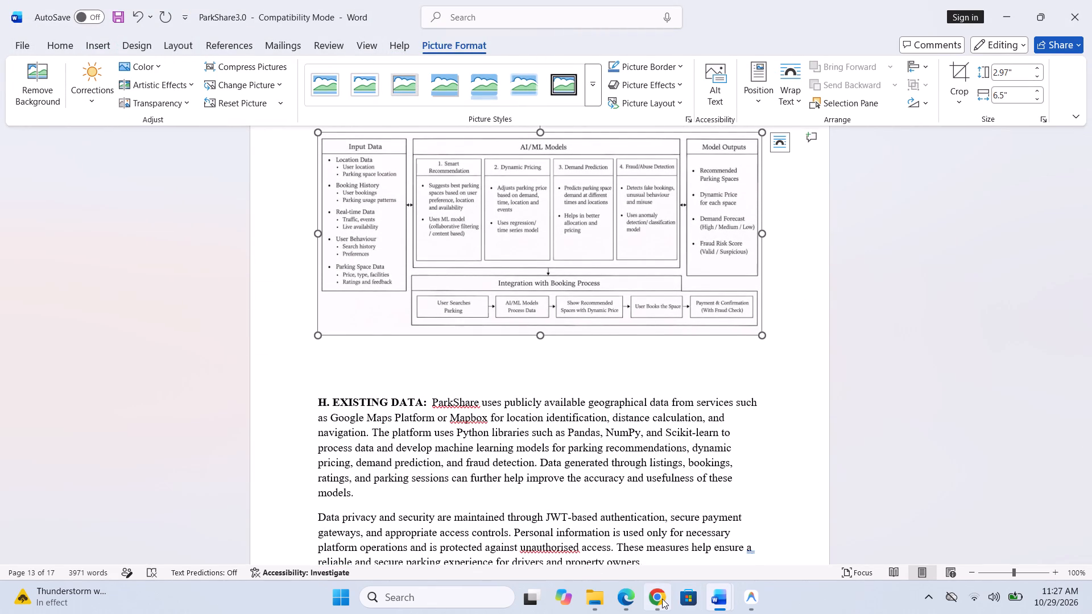
Caption the AI/ML diagram "Figure 3 AI/ML framework for Intelligent Parking Management" below the image, checking the wording against the reference diagrams in Chrome.
click(663, 600)
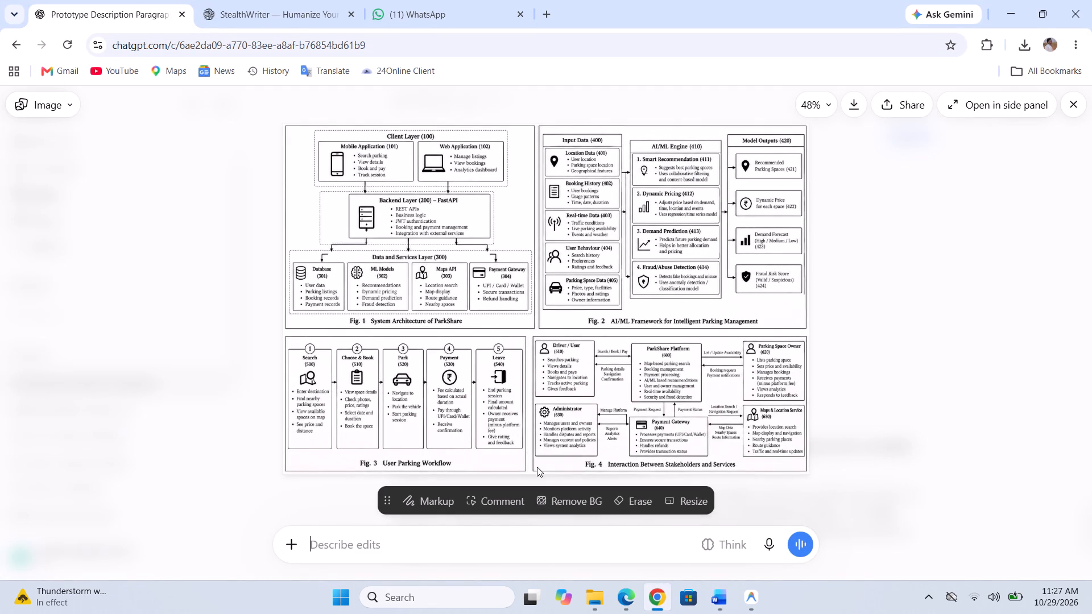
click(1008, 12)
scroll(835, 247, up, 1)
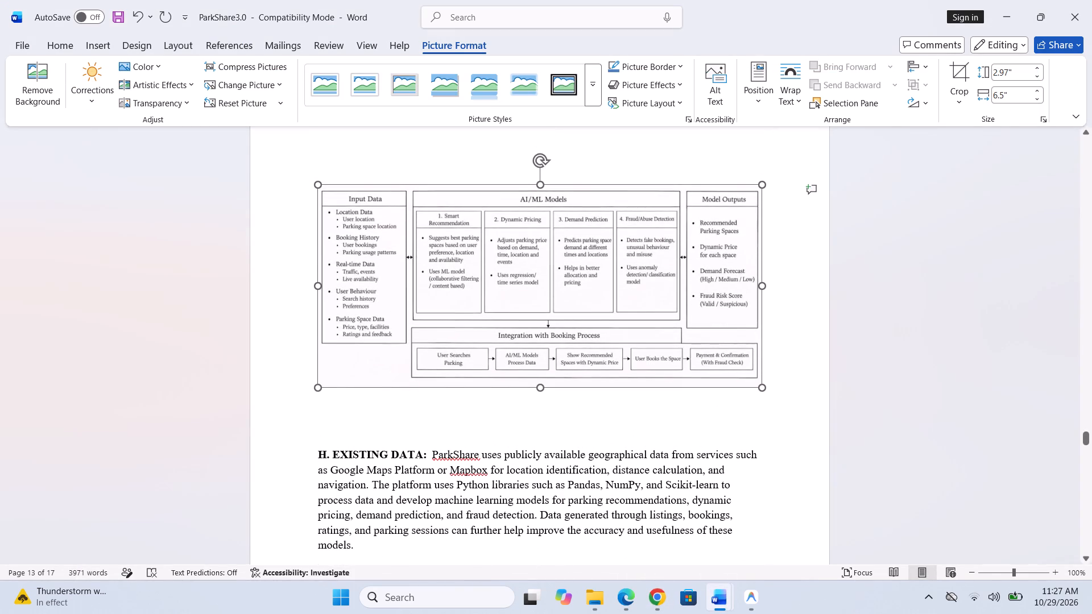
right_click(654, 351)
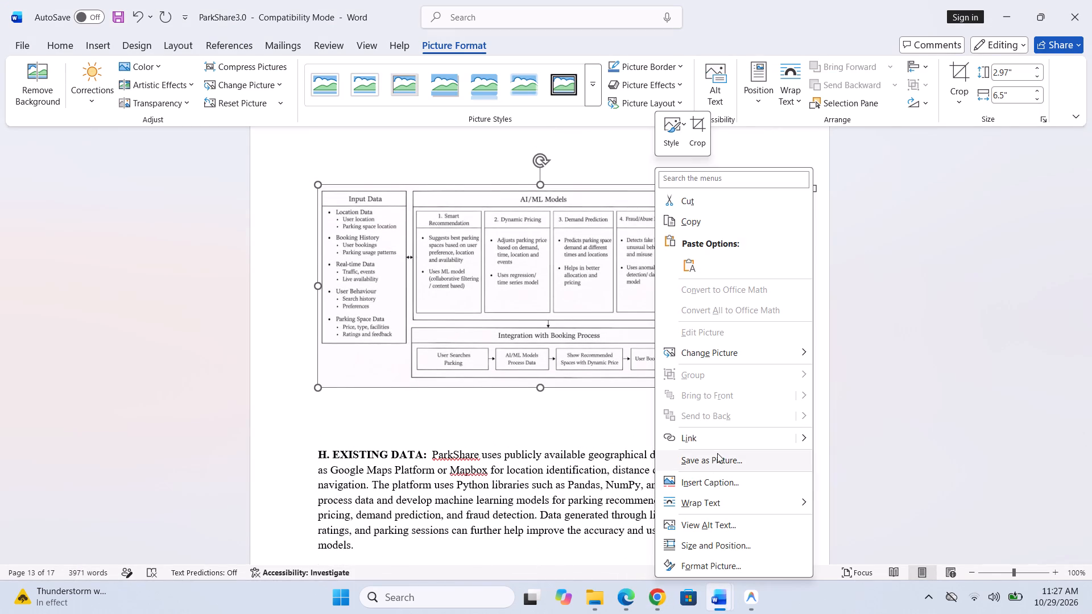
click(719, 481)
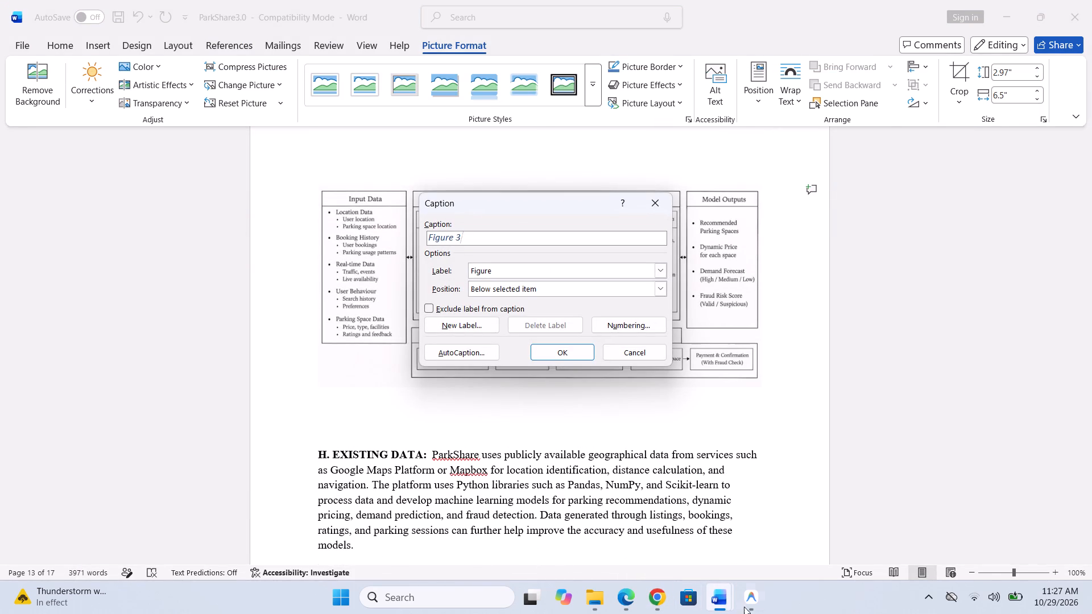
click(656, 591)
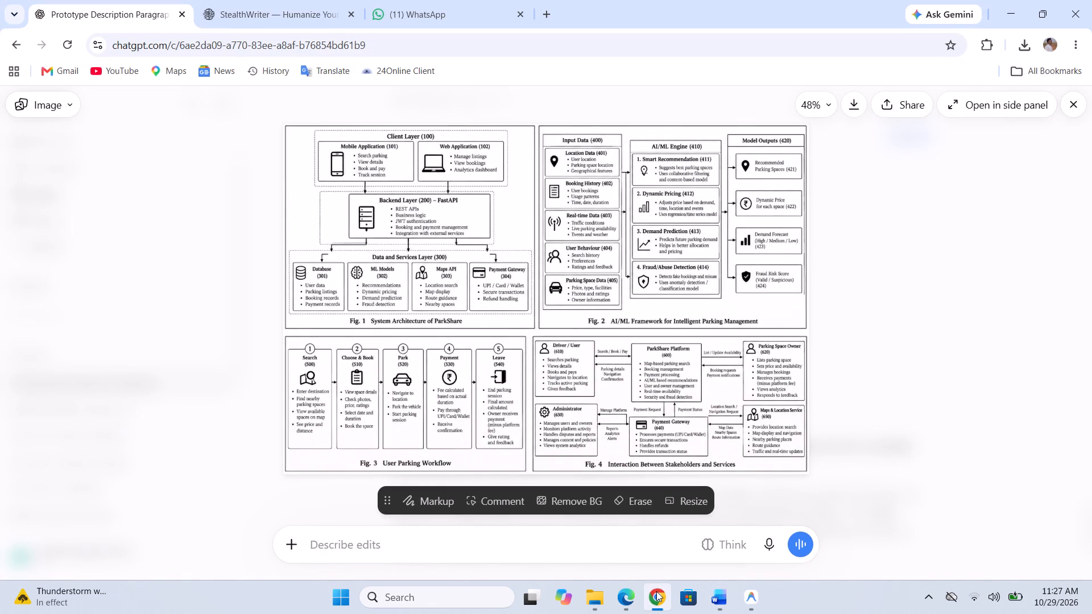
click(656, 591)
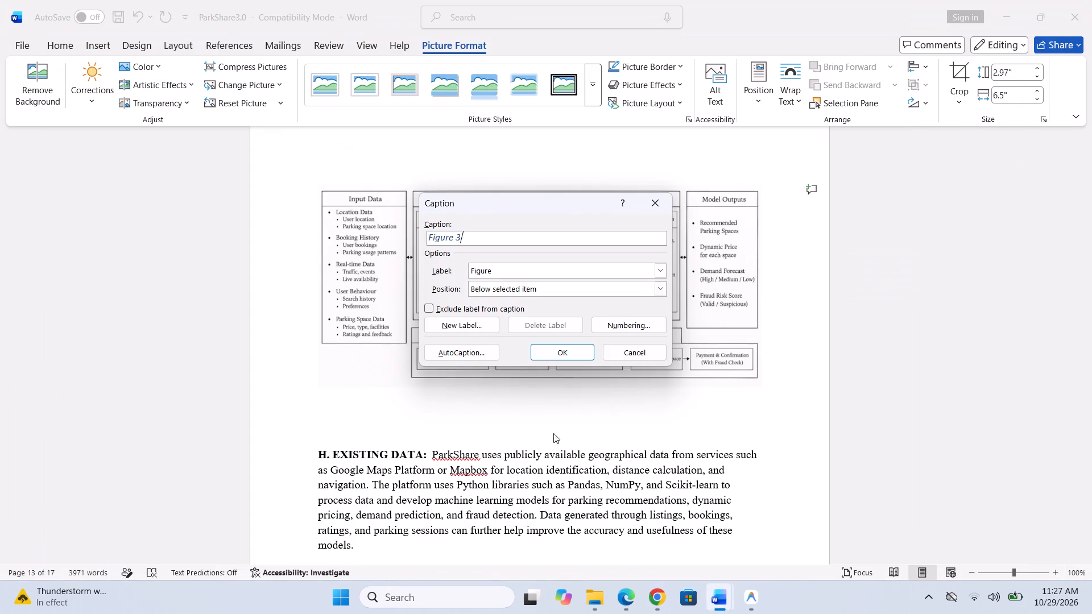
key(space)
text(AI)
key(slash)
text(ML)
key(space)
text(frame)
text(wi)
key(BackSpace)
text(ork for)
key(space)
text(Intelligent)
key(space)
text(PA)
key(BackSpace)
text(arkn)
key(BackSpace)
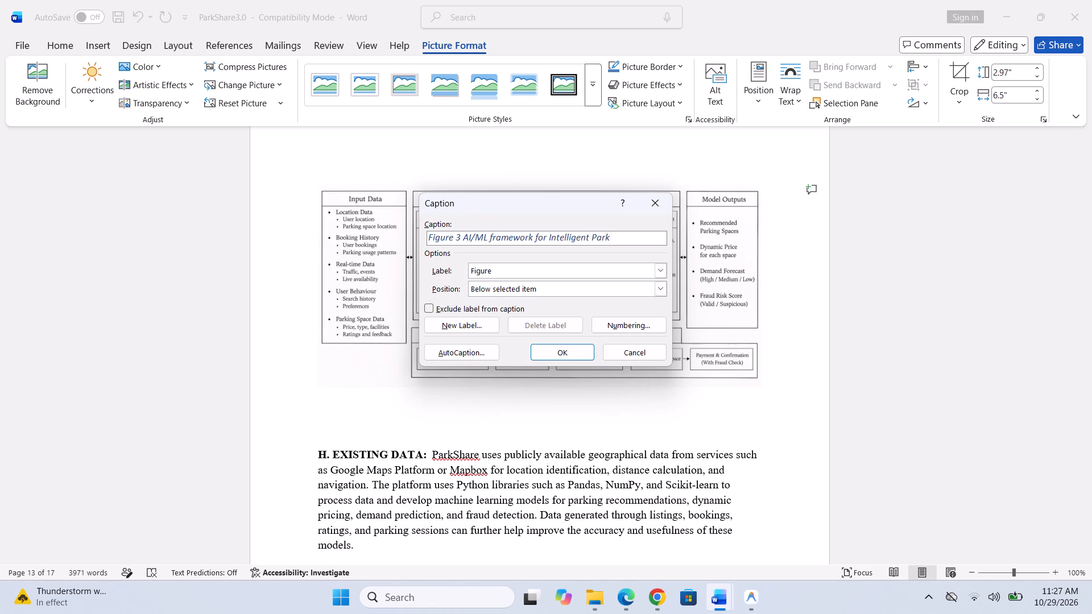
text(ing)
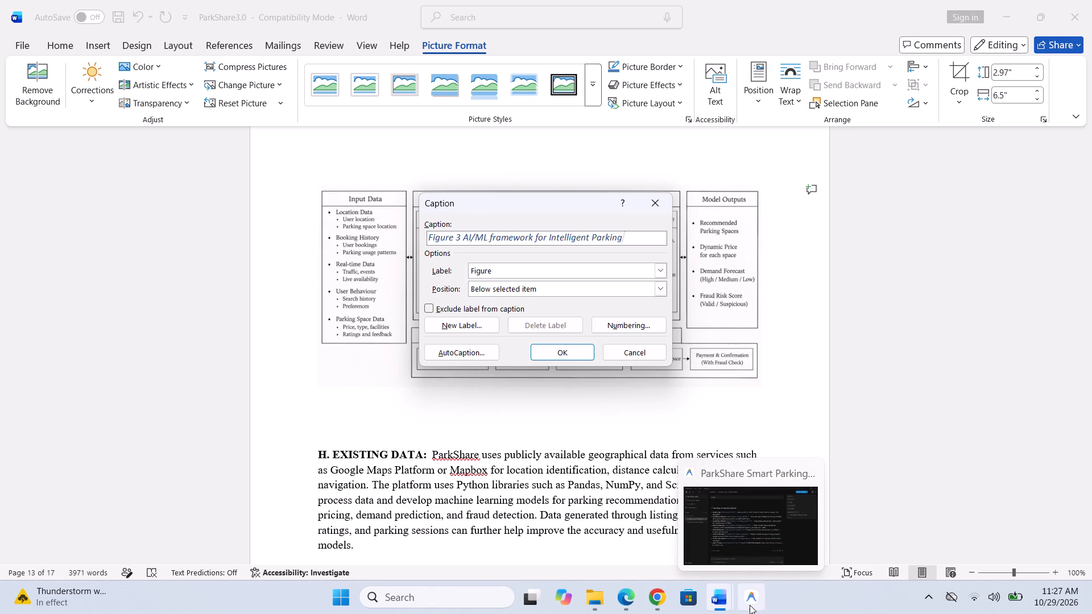
click(663, 602)
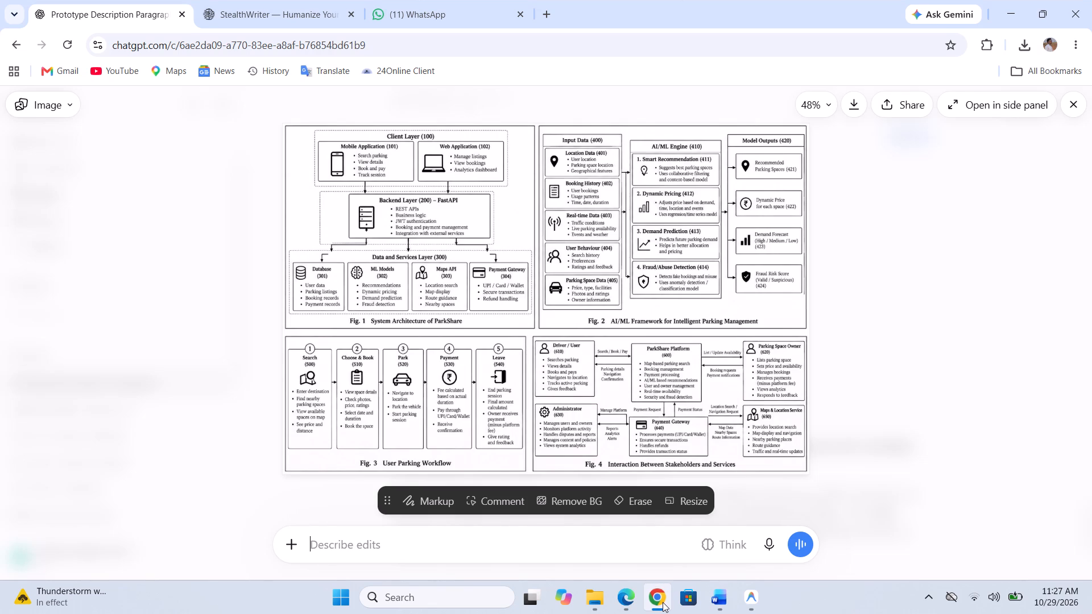
click(663, 602)
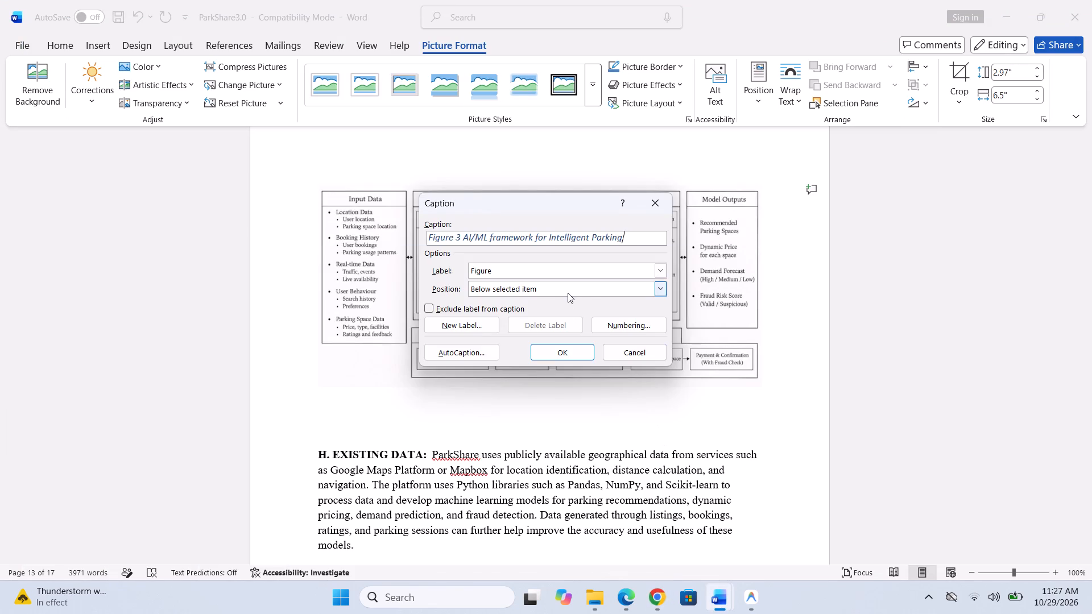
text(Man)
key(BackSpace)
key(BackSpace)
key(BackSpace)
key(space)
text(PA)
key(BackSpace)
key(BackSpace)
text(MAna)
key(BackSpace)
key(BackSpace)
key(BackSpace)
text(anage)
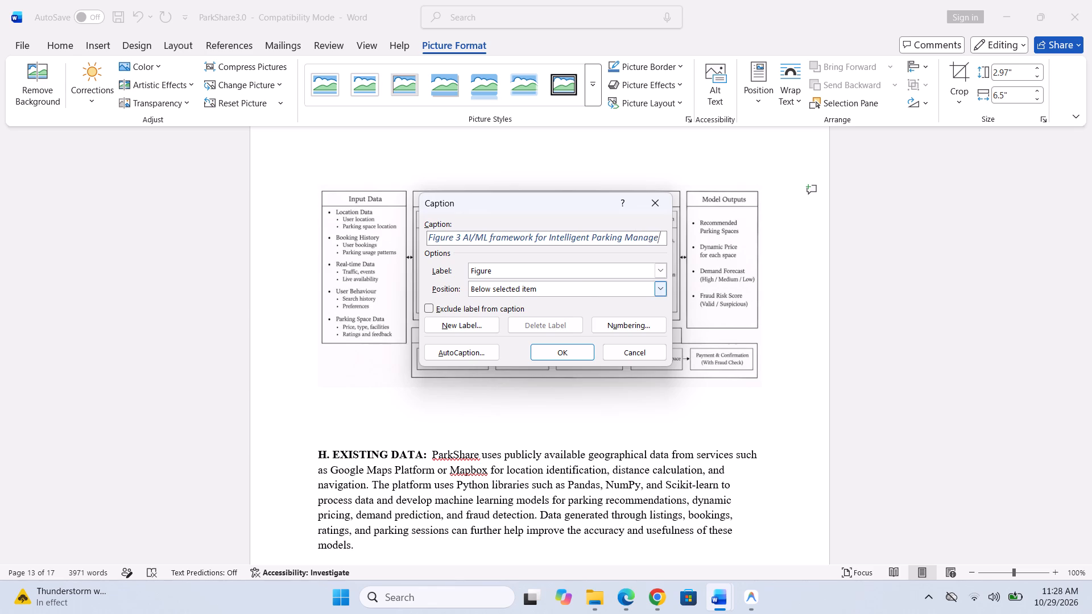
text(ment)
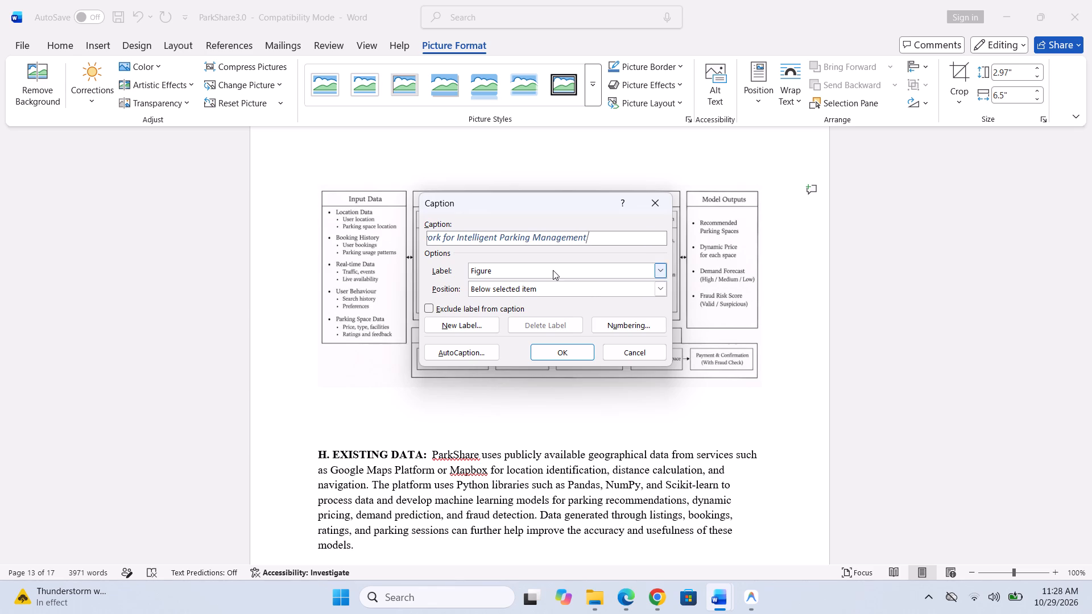
Capitalize "Framework" in the caption text and insert the caption below the AI/ML models diagram.
key(Left)
key(Left)
key(Left)
key(Left)
key(Left)
key(Left)
key(Left)
key(Left)
key(Left)
key(Left)
key(Left)
key(Left)
key(Left)
key(Left)
key(Left)
key(Left)
key(Left)
key(Left)
key(Left)
key(Left)
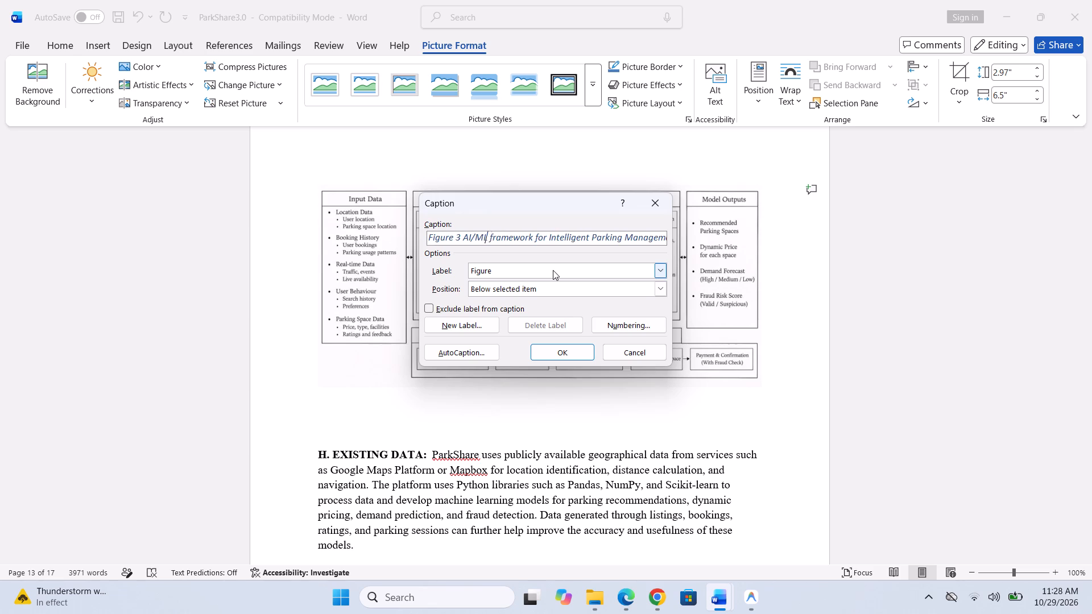
key(Right)
key(Right)
key(Right)
key(Right)
key(Right)
key(Right)
key(Right)
key(Left)
key(Left)
key(Left)
key(Left)
key(Left)
key(Right)
key(BackSpace)
key(shift+f)
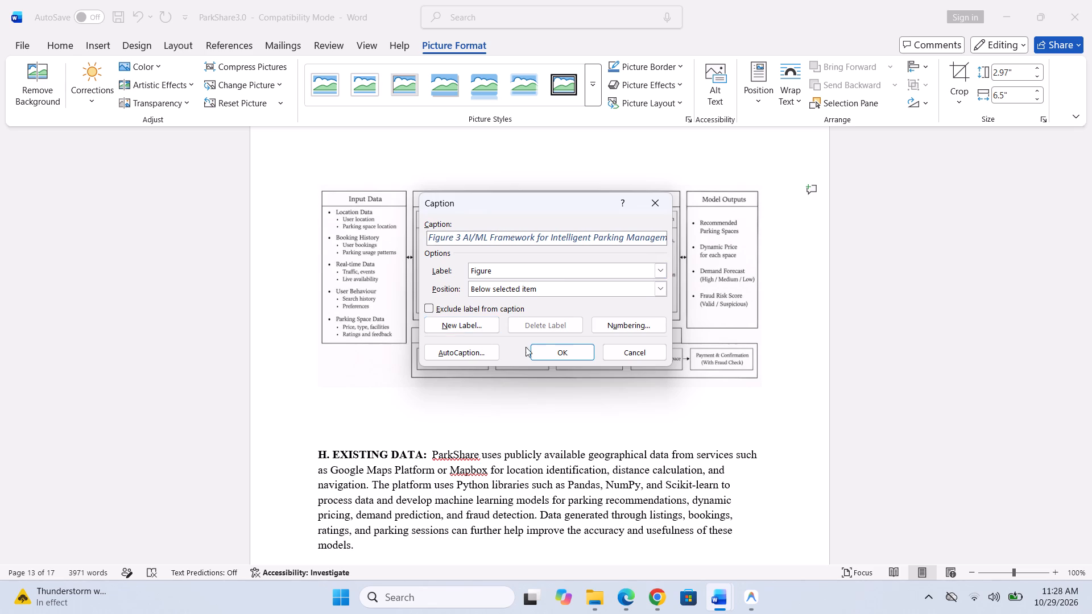
click(549, 355)
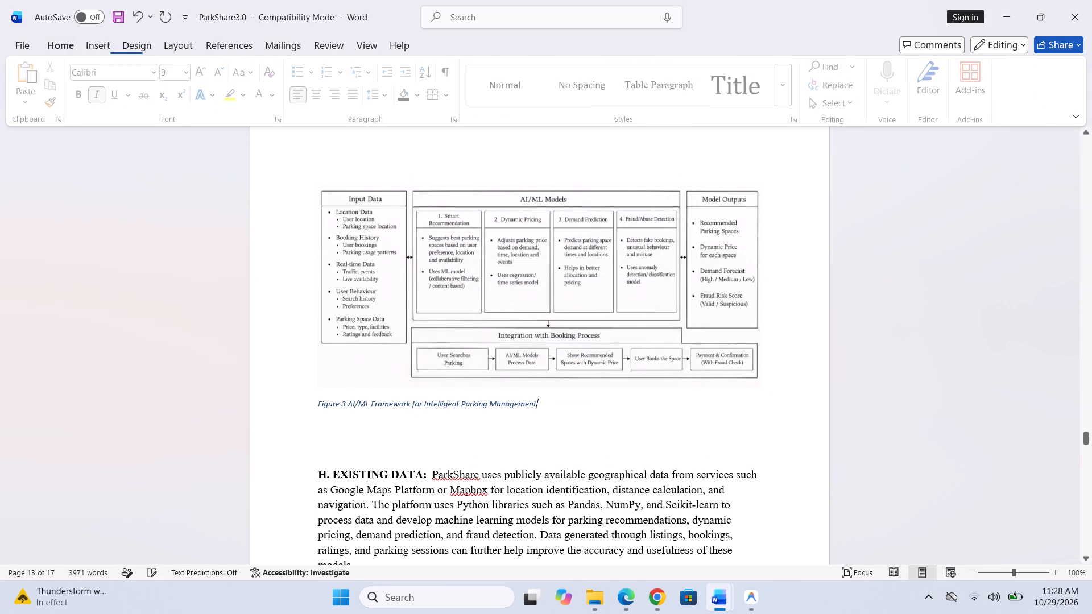
Shift the Figure 3 caption toward the center beneath the diagram by adding leading spaces.
click(317, 401)
key(space)
key(space)
key(space)
key(space)
key(space)
key(space)
key(space)
key(space)
key(space)
key(space)
key(space)
key(space)
key(space)
key(space)
key(space)
key(space)
key(space)
key(space)
key(space)
key(space)
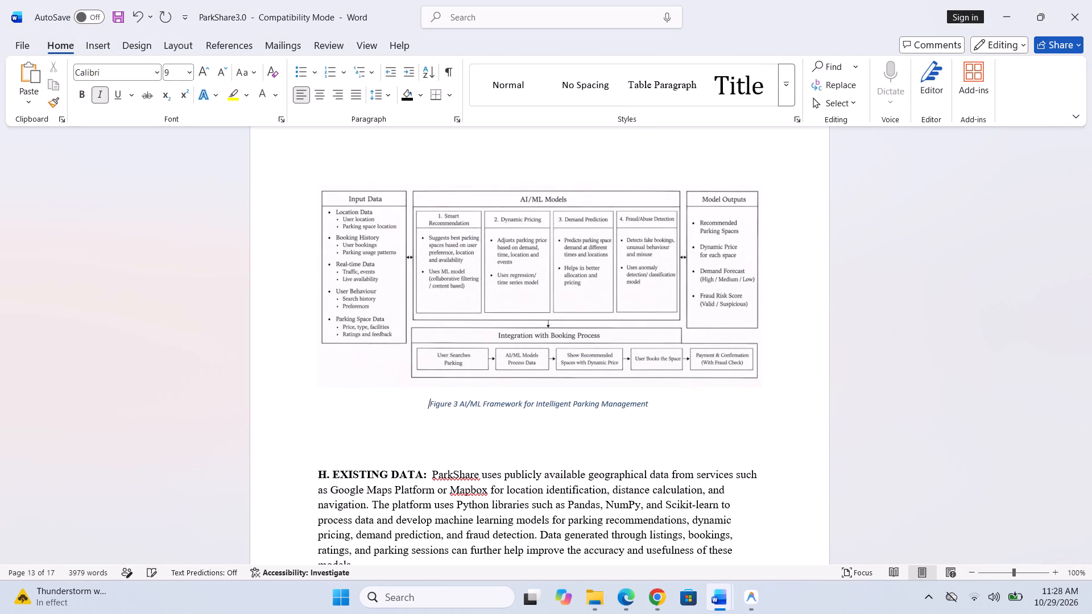
key(space)
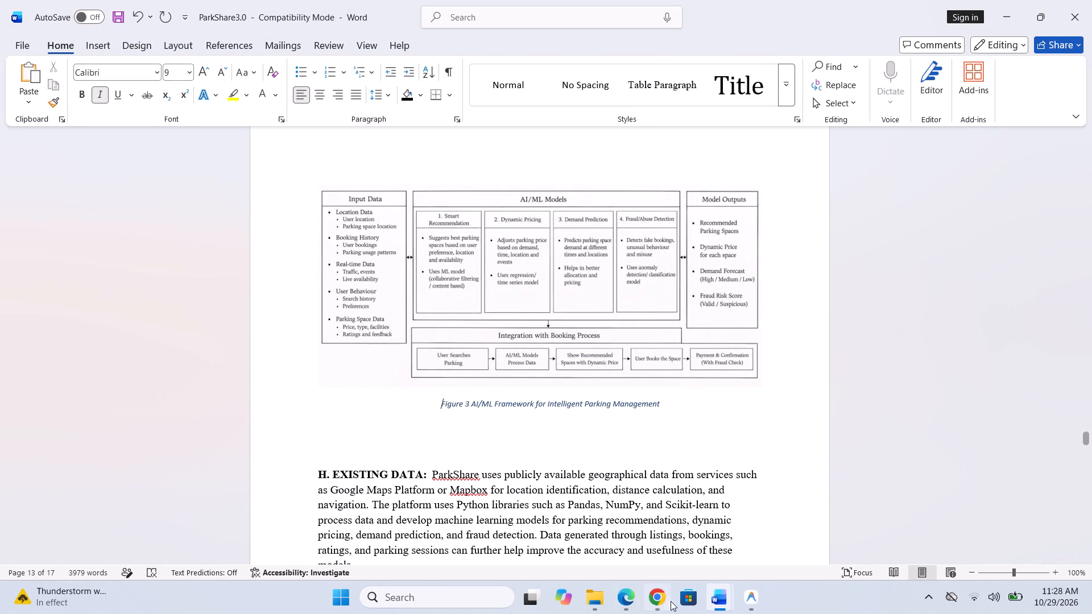
click(650, 600)
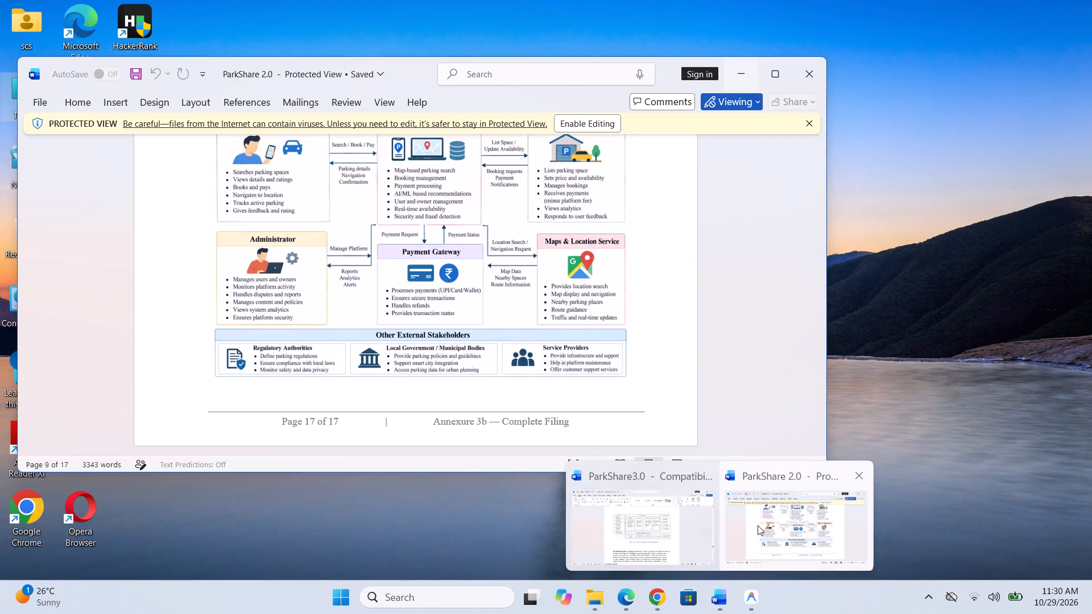
Switch to the ParkShare3.0 document and insert the picture "WhatsApp Image 2026-10-22 at 11.30.48 AM" on a new line below the Figure 3 caption.
click(680, 535)
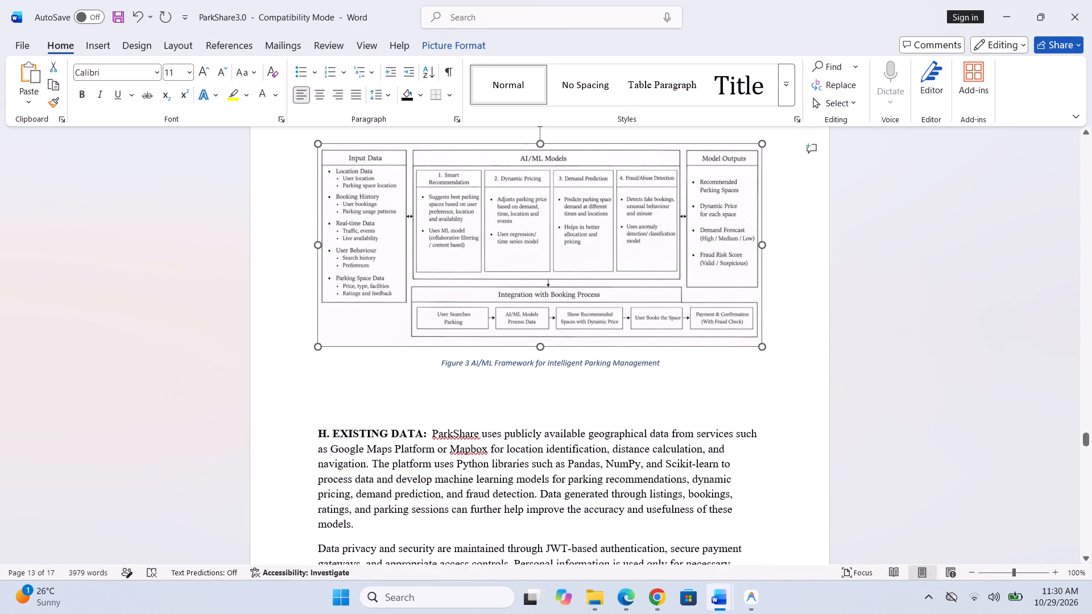
click(744, 364)
key(Return)
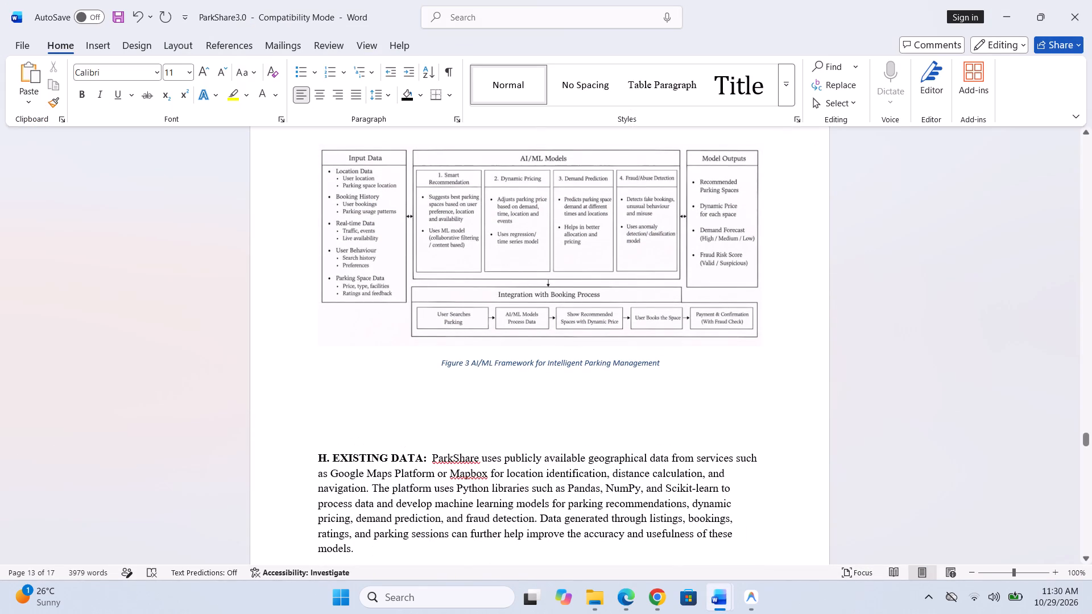
click(98, 44)
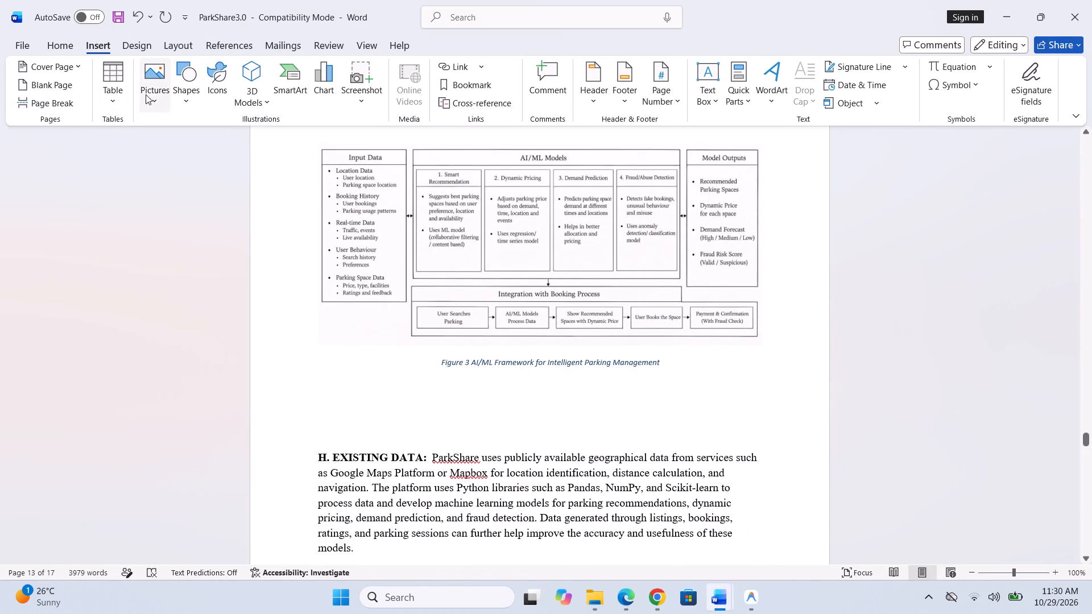
click(154, 87)
click(185, 141)
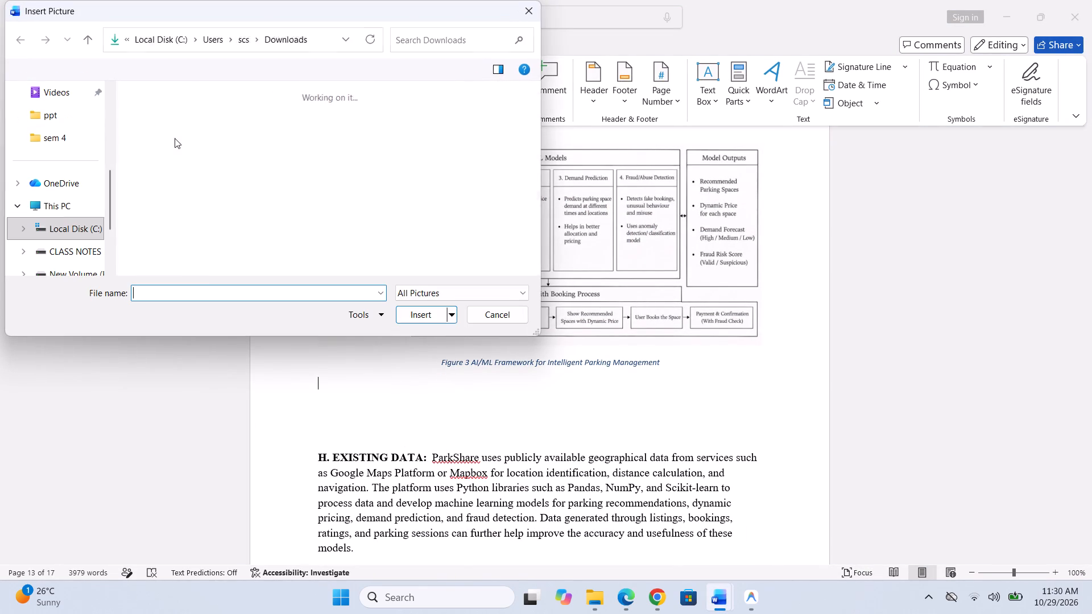
click(198, 160)
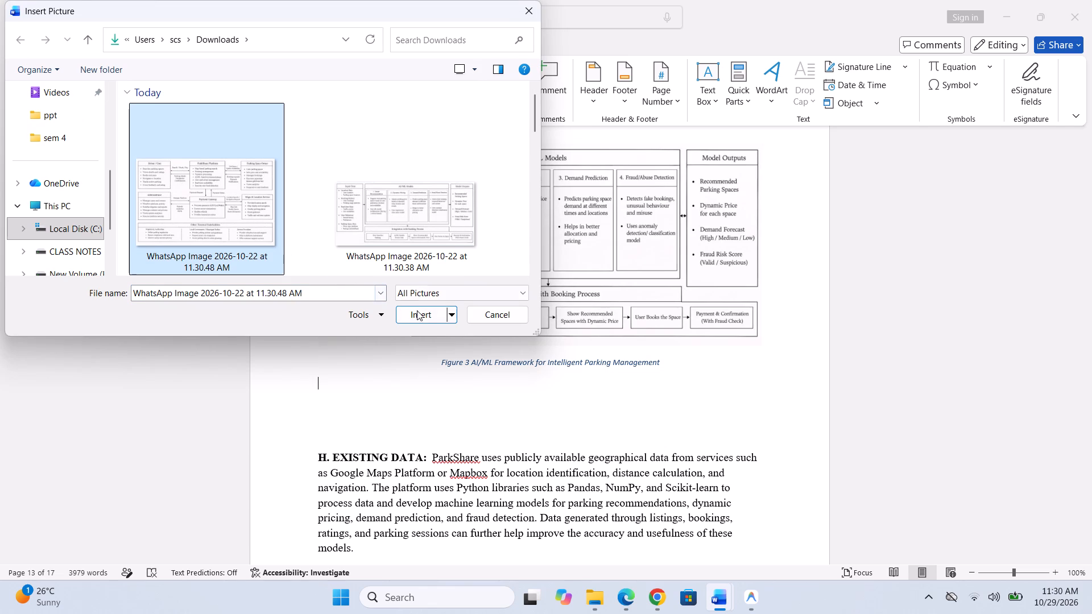
click(420, 312)
Add the caption "Figure 4 Interaction Between ParkShare Platform Stakeholders and External Services." below the stakeholder interaction diagram.
right_click(602, 367)
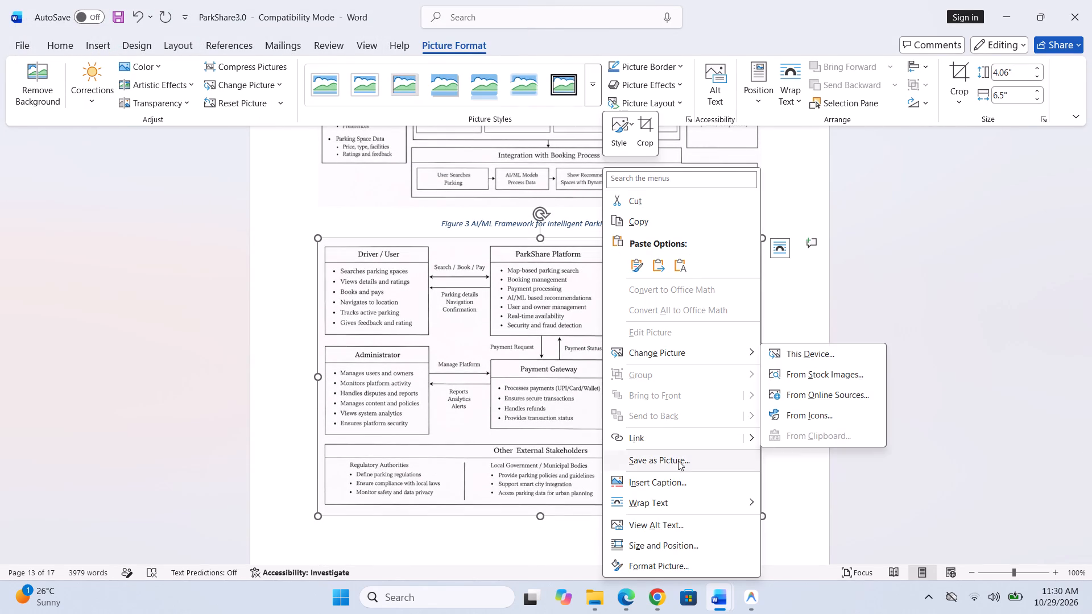
click(675, 478)
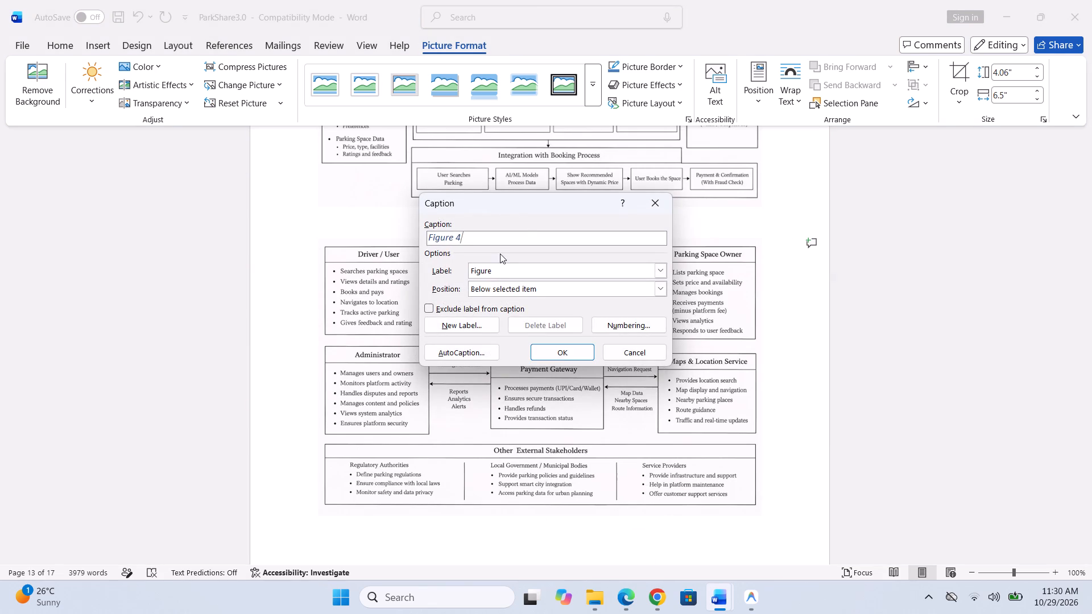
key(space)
key(ctrl+c)
key(ctrl+v)
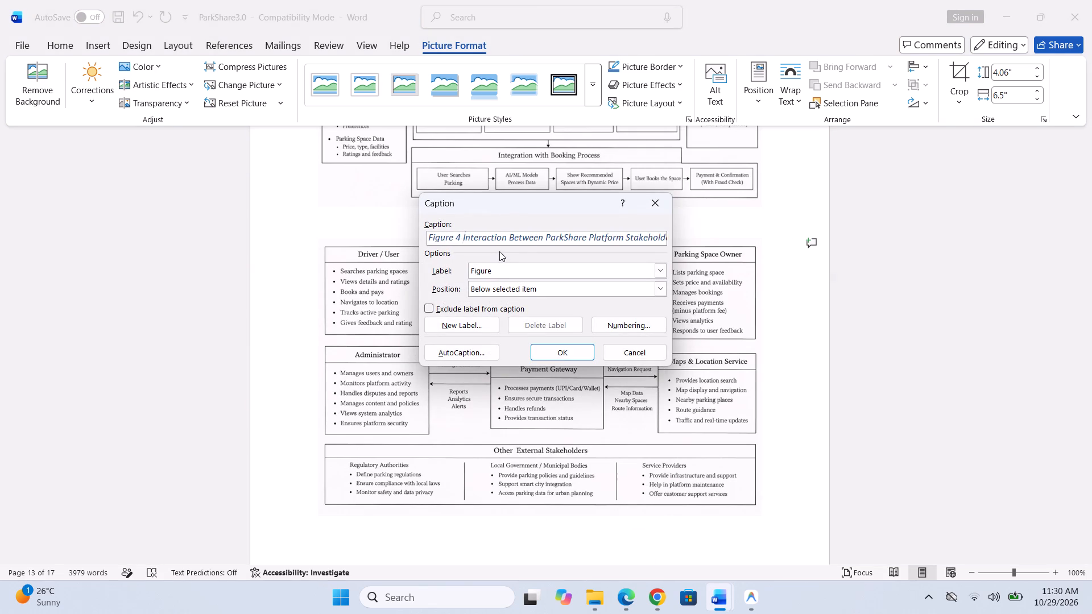
click(574, 350)
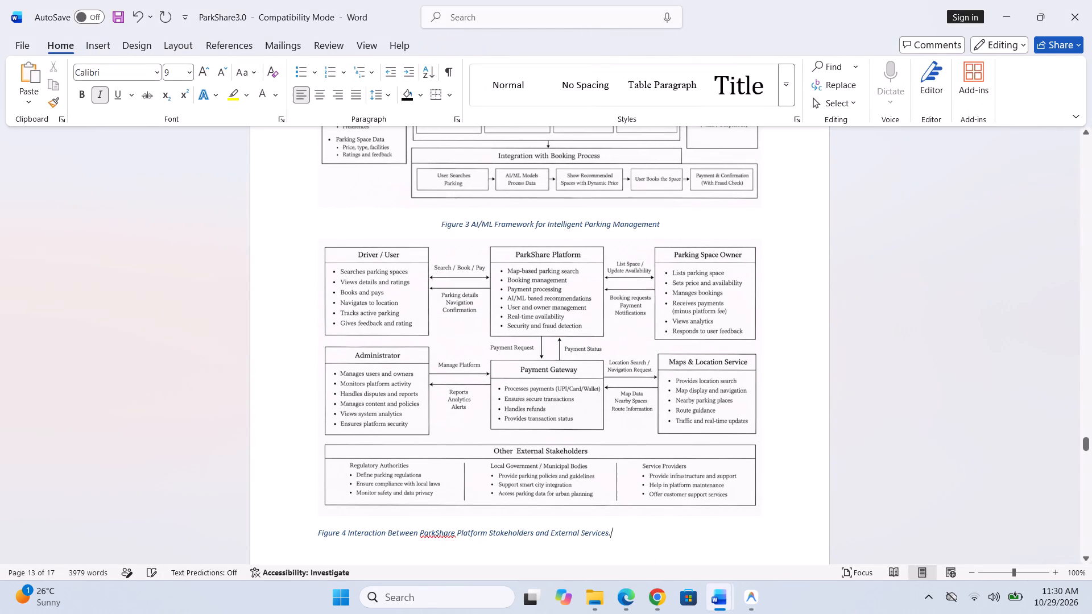
Shift the Figure 4 caption toward the center beneath the diagram by adding leading spaces.
click(318, 533)
key(space)
key(space)
key(space)
key(space)
key(space)
key(space)
key(space)
key(space)
key(space)
key(space)
key(space)
key(space)
key(space)
key(space)
key(space)
key(space)
key(space)
key(space)
key(space)
key(space)
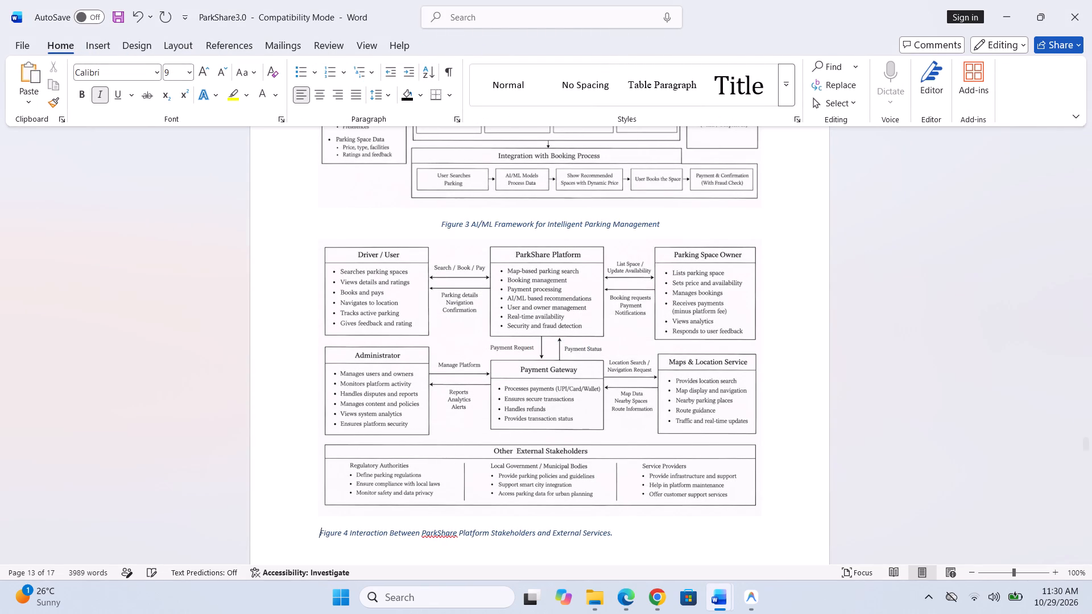
Review the rest of the document from the Existing Data section through the external organization letterhead page.
scroll(318, 533, down, 1)
scroll(278, 495, down, 1)
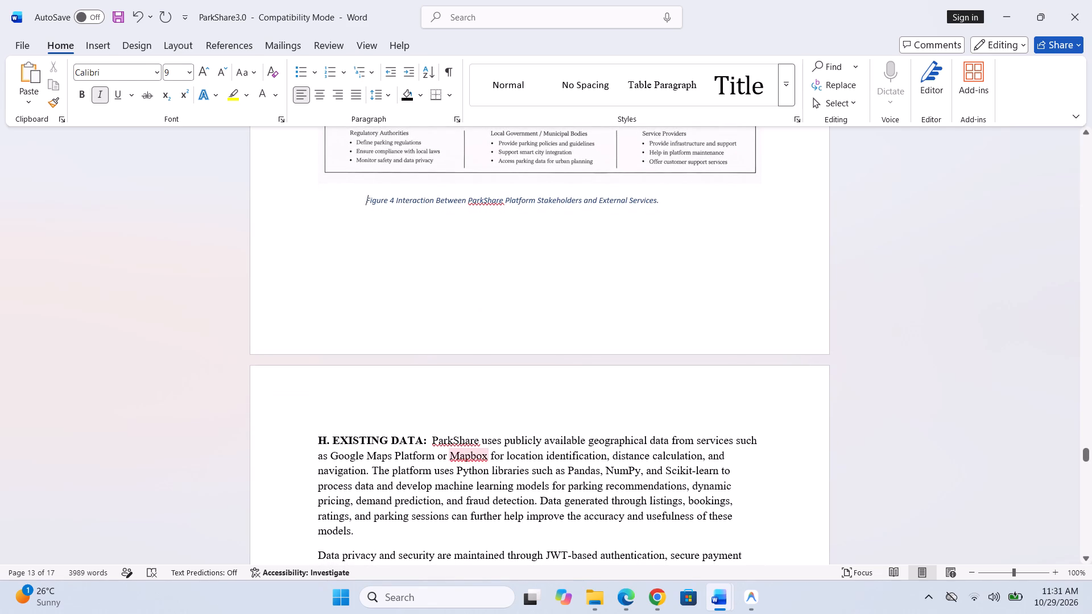
click(463, 457)
click(729, 397)
scroll(729, 397, down, 5)
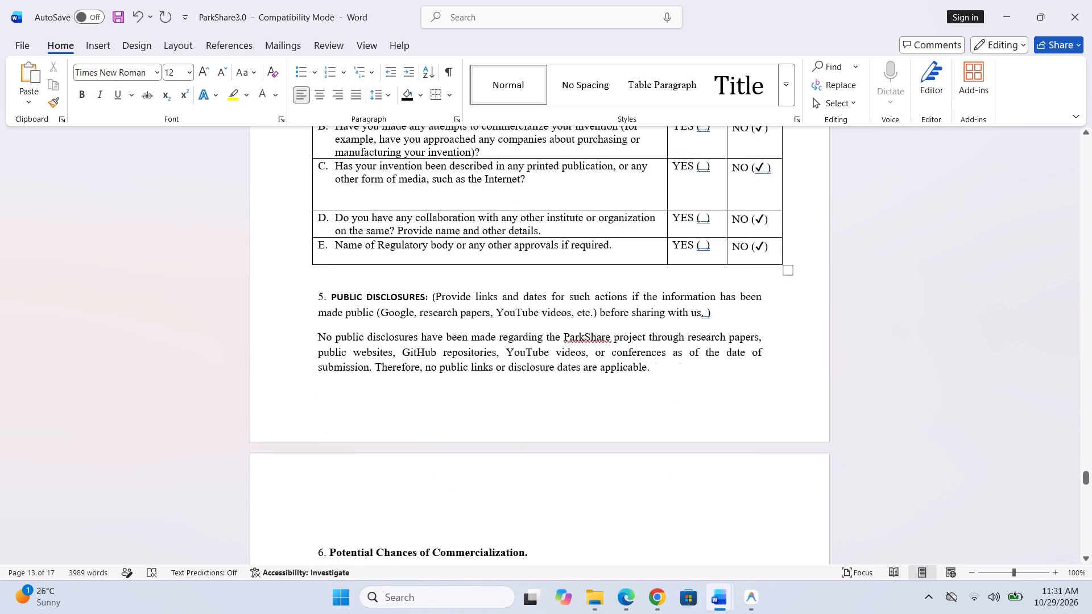
scroll(729, 397, down, 6)
scroll(729, 397, up, 3)
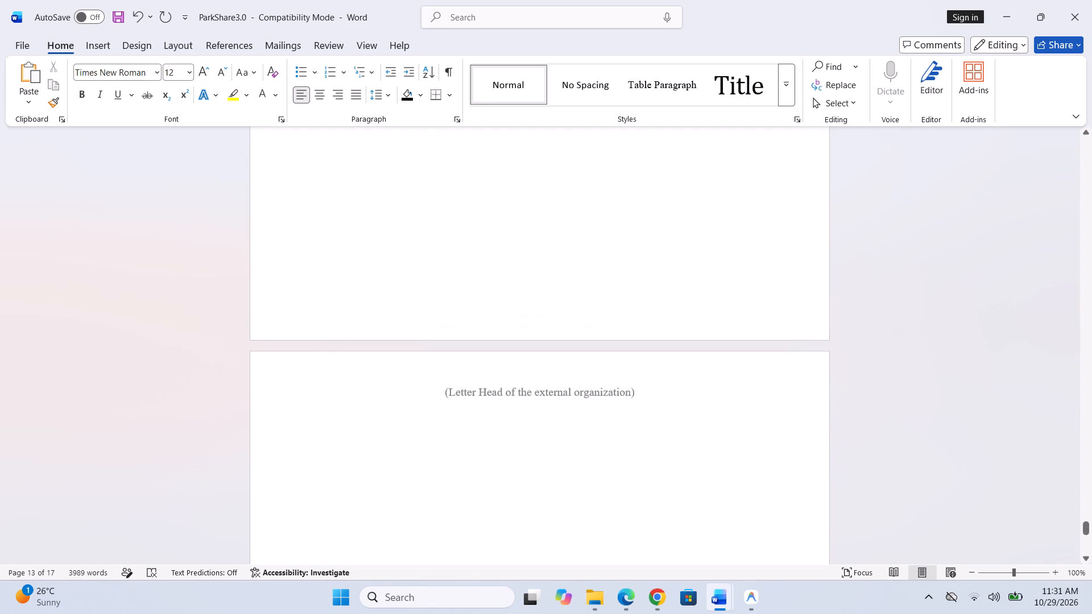
right_click(648, 448)
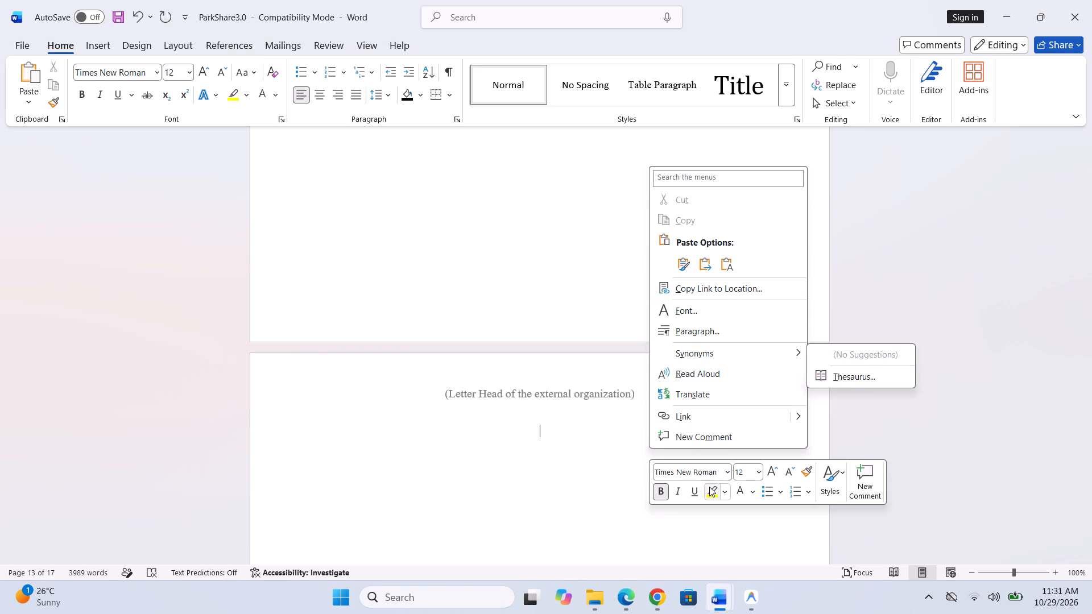
drag(462, 475, 456, 475)
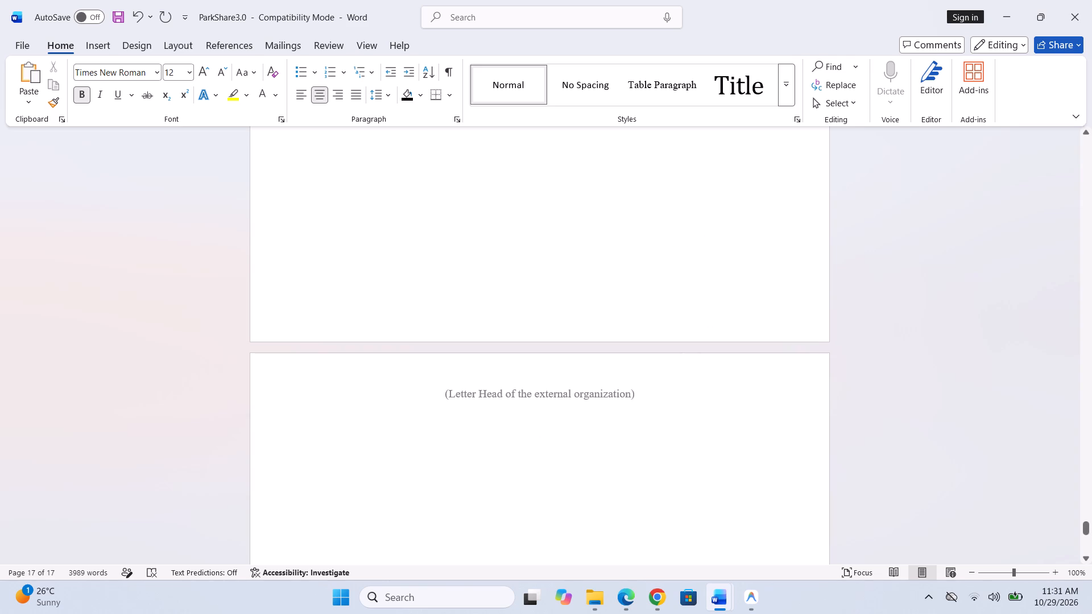
right_click(456, 475)
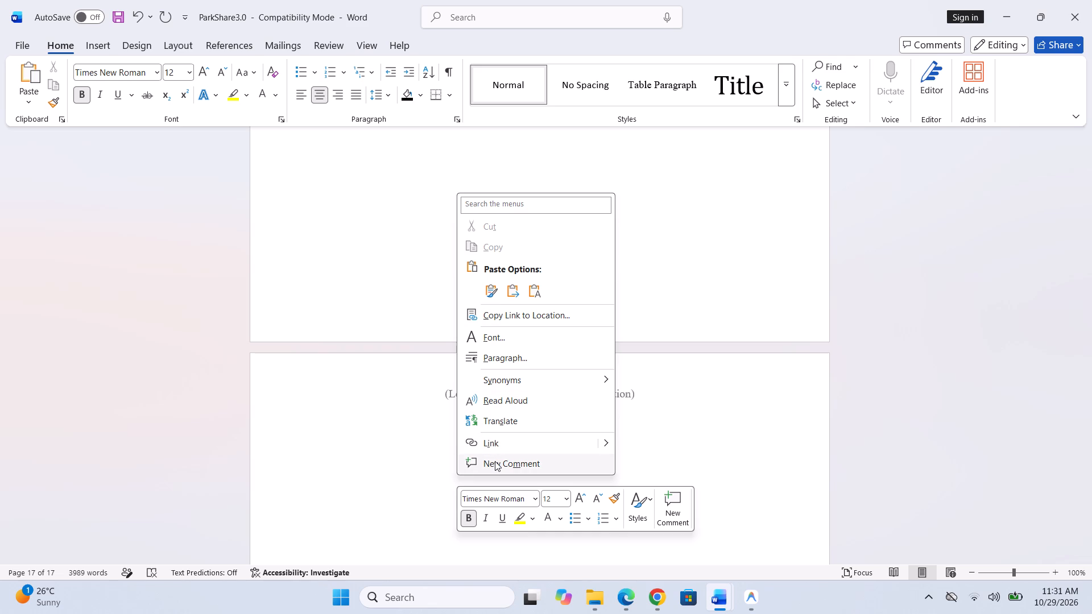
click(316, 454)
scroll(316, 454, up, 2)
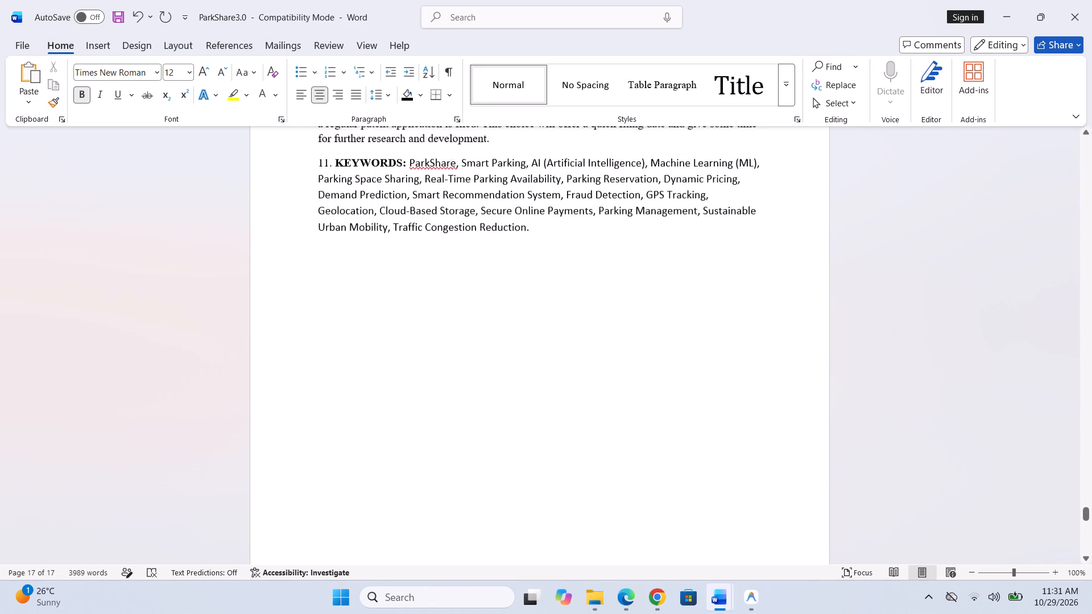
scroll(316, 454, up, 2)
Save the ParkShare3.0 document.
click(470, 379)
key(ctrl+s)
key(ctrl+s)
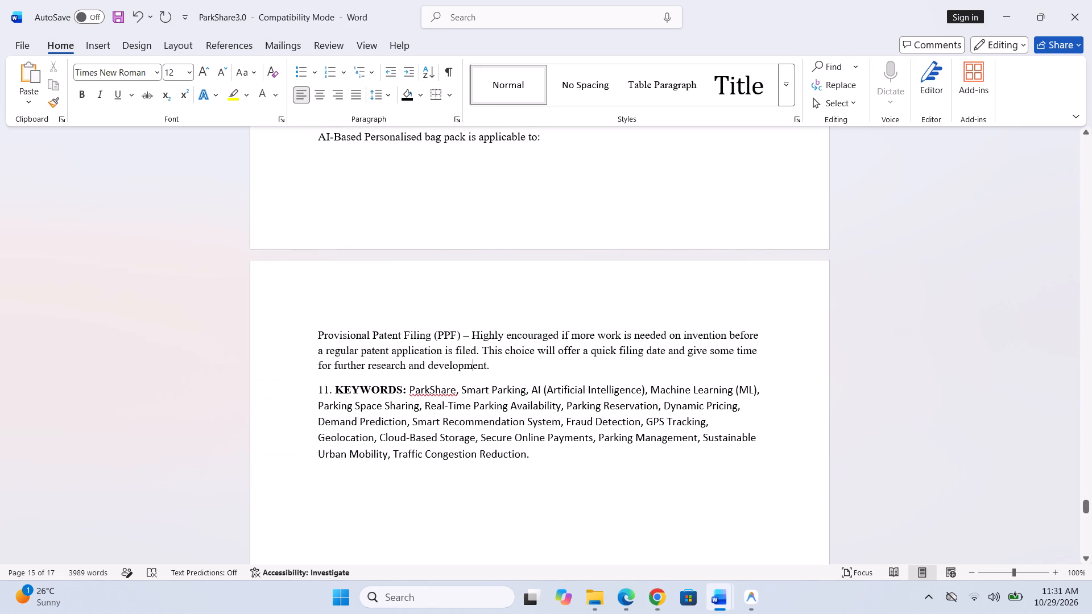
Save a PDF copy of the document as ParkShare3.0 in the sem 4 folder on drive D.
click(17, 47)
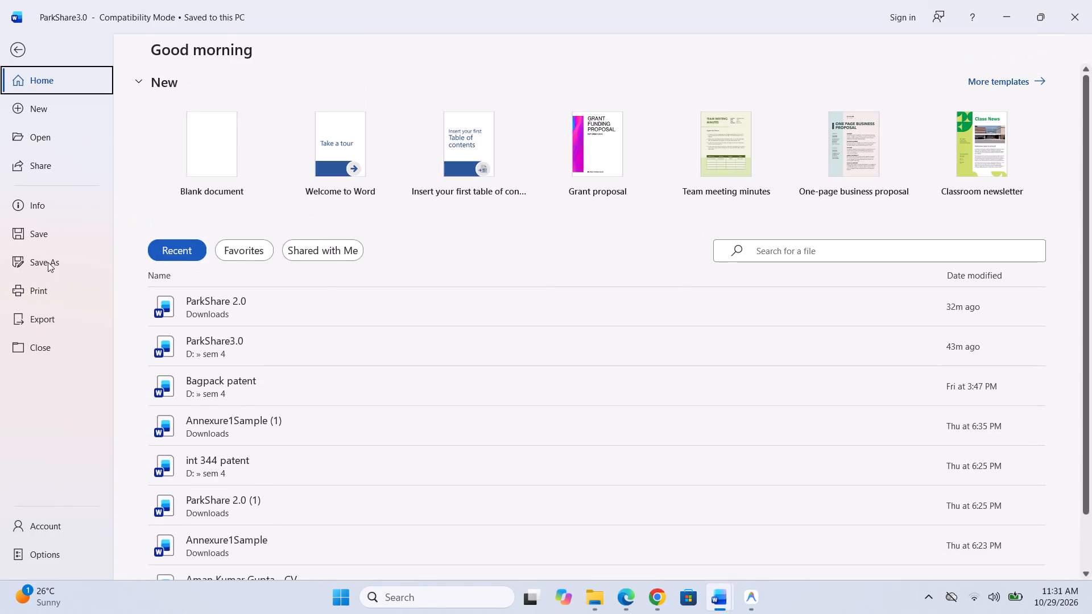
click(48, 261)
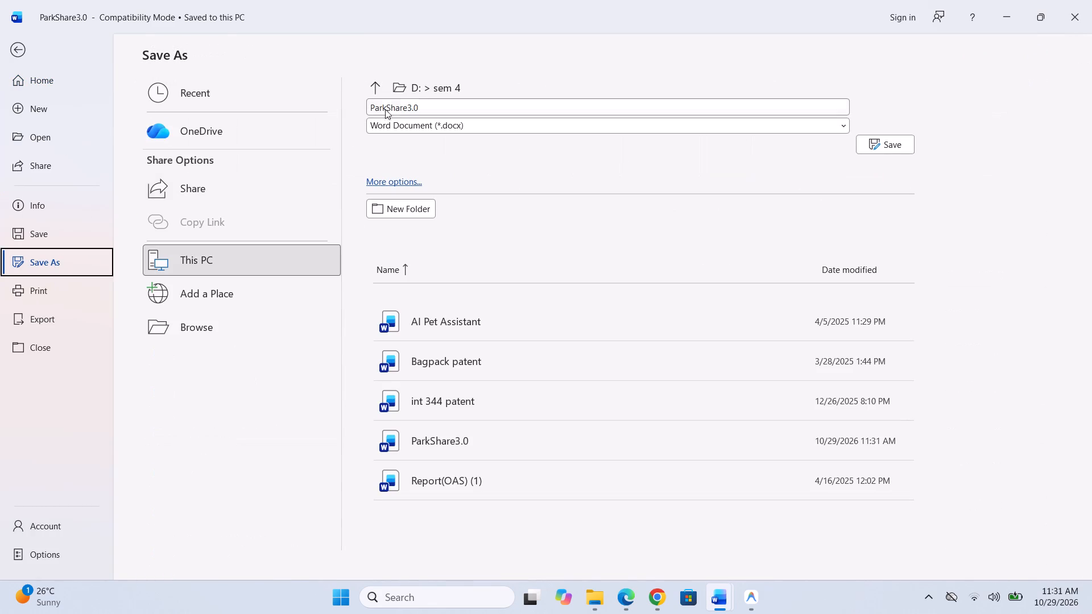
click(508, 127)
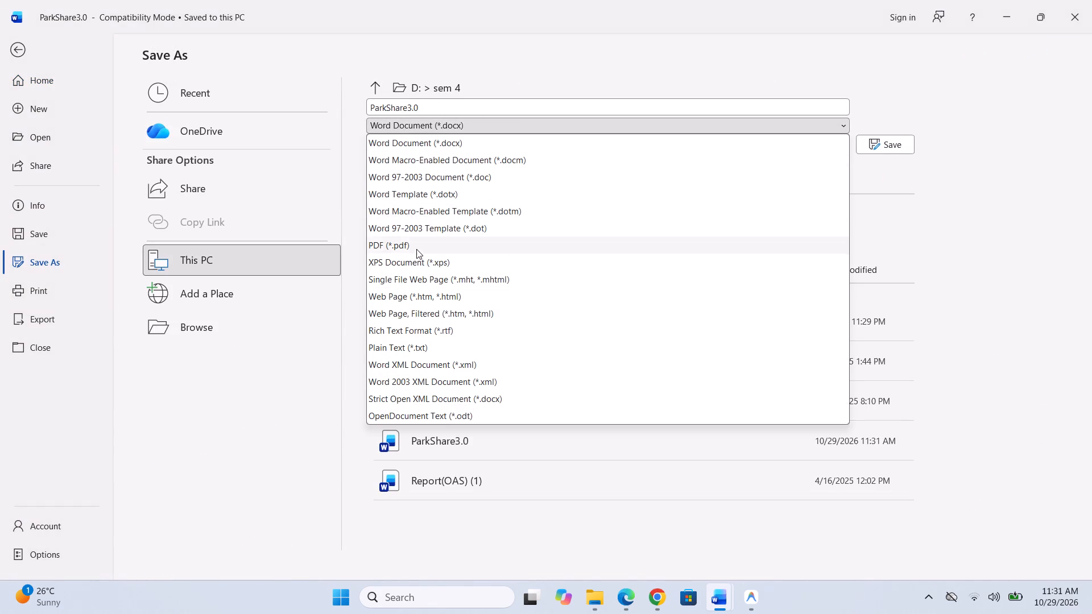
click(415, 251)
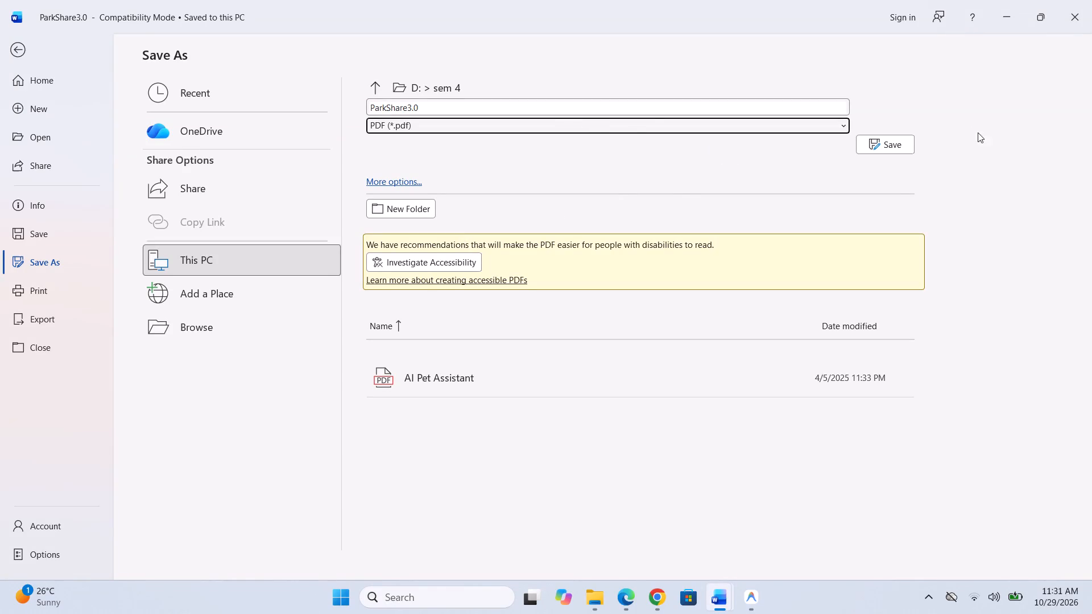
click(897, 151)
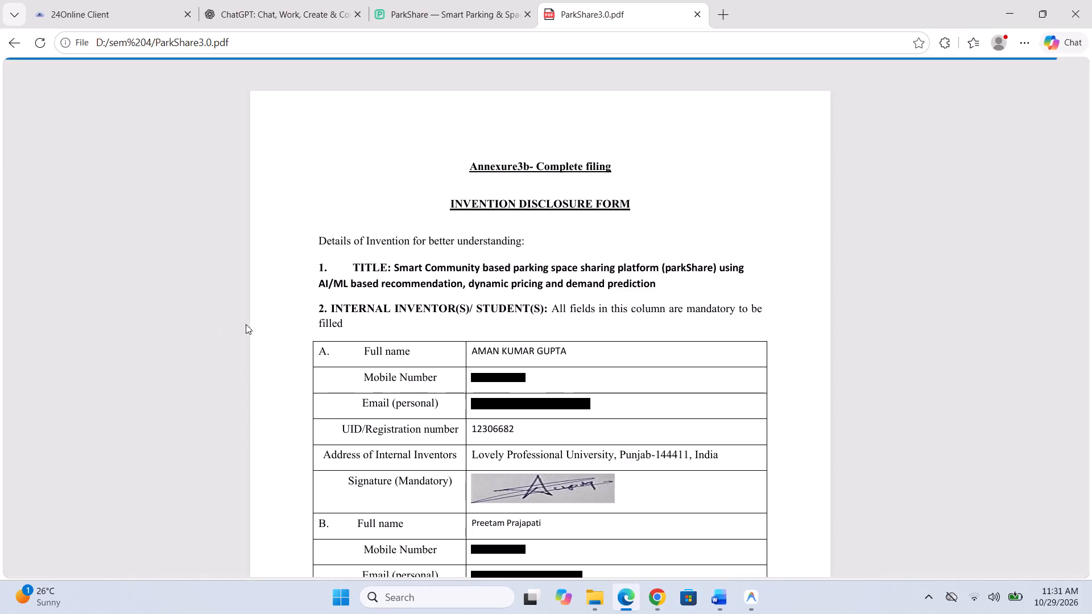
Check the inventor details and signatures on the first pages of the exported PDF in Edge.
scroll(825, 85, up, 2)
scroll(825, 85, down, 2)
scroll(746, 259, down, 1)
scroll(701, 300, down, 1)
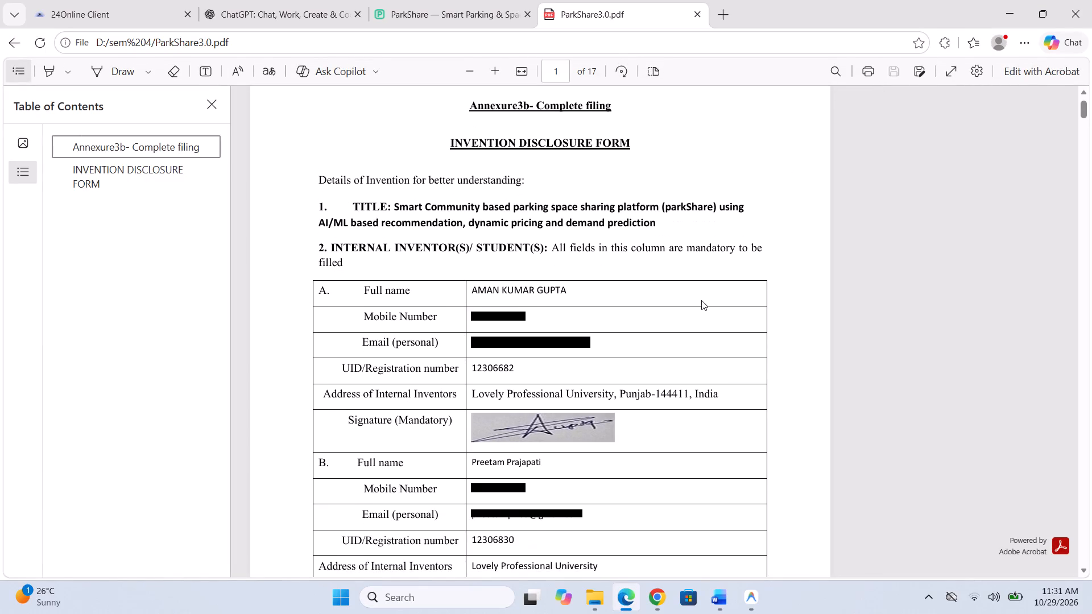
scroll(701, 300, down, 7)
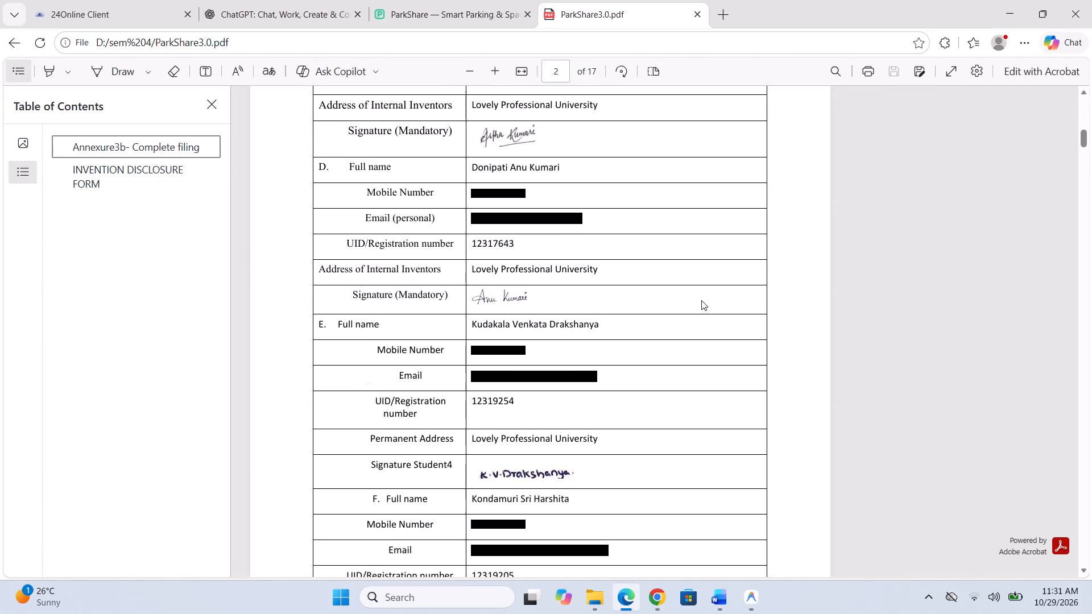
scroll(658, 359, down, 3)
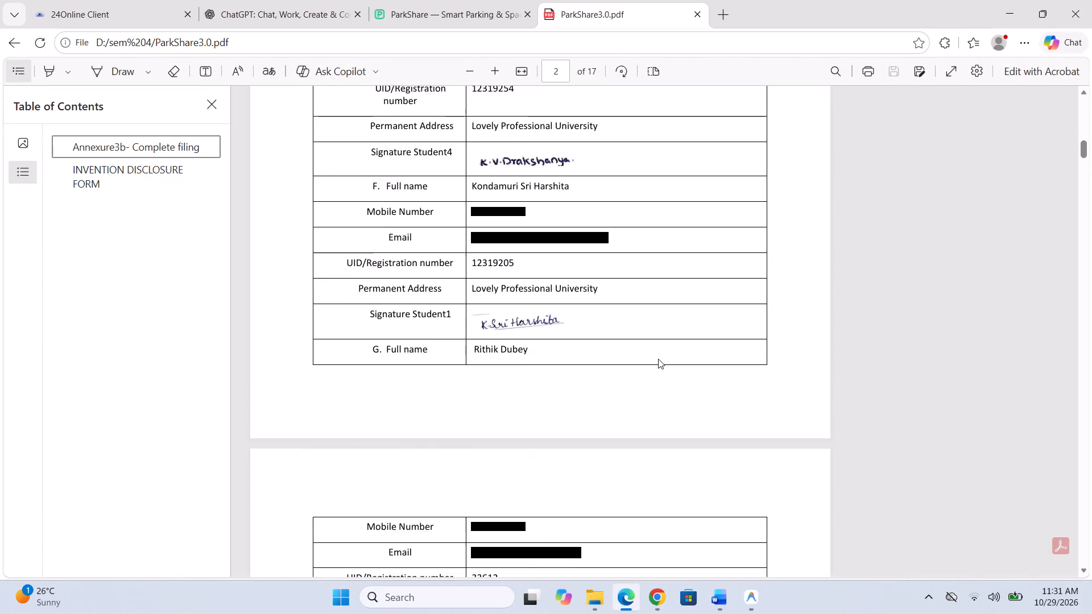
scroll(658, 359, down, 3)
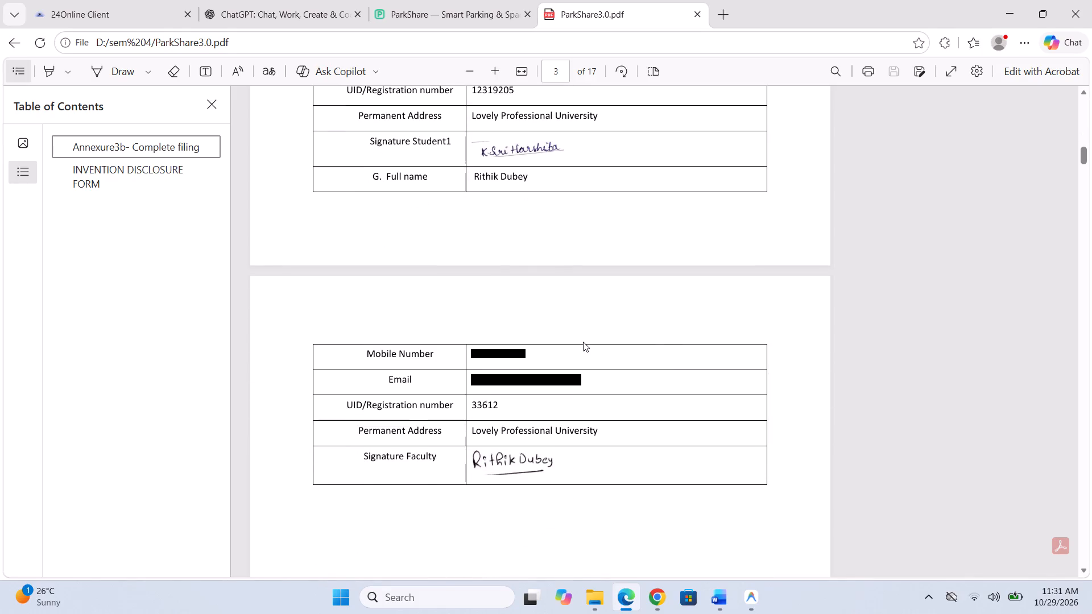
scroll(583, 342, up, 7)
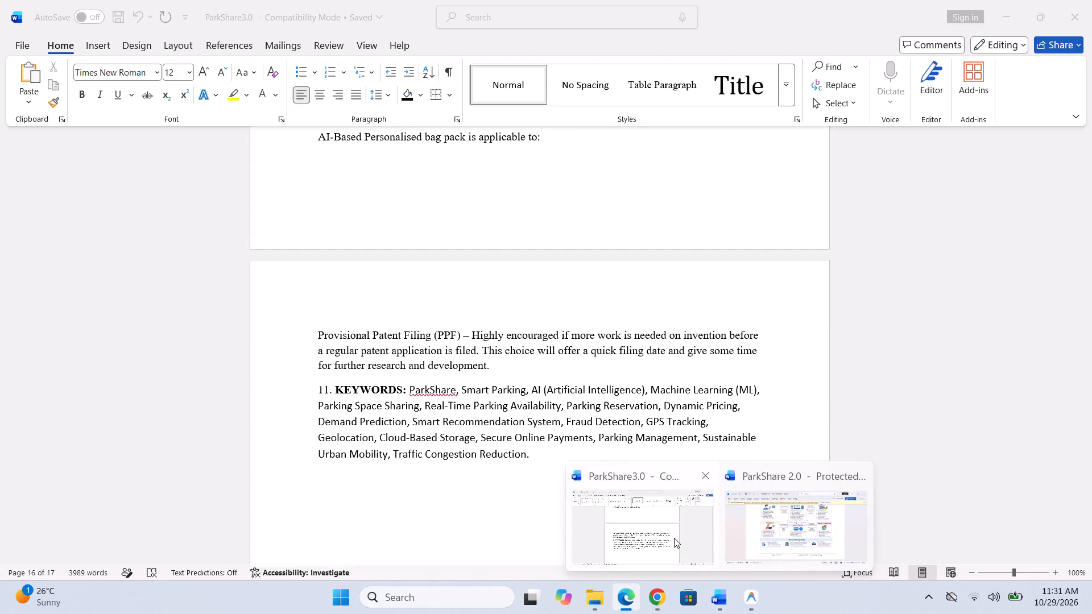
Copy the complete inventors/students table from section 2 of the ParkShare 2.0 document.
click(674, 538)
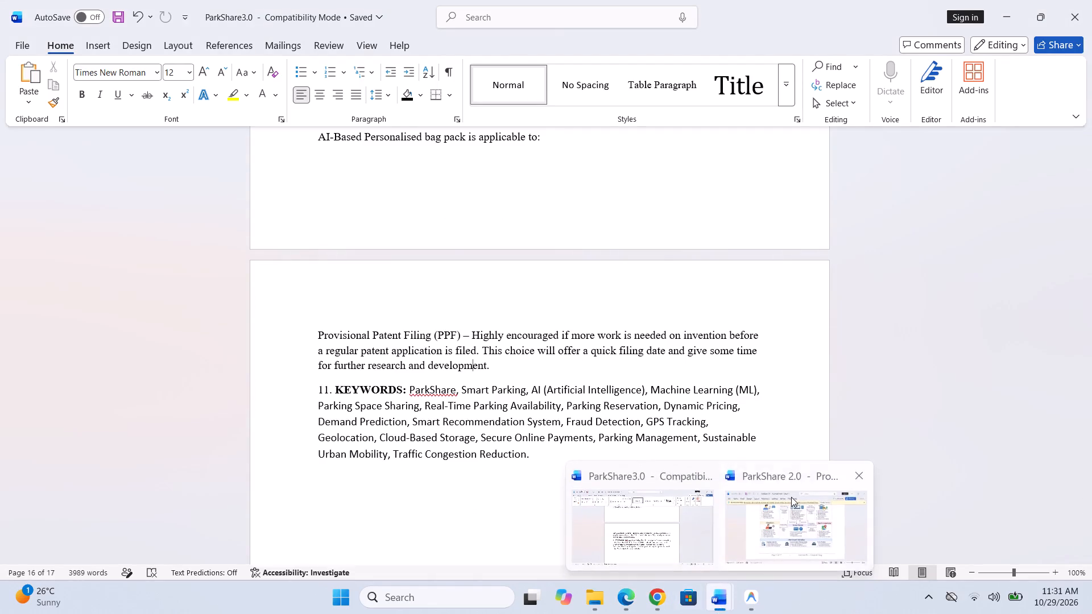
click(792, 497)
scroll(559, 366, up, 6)
scroll(560, 255, up, 19)
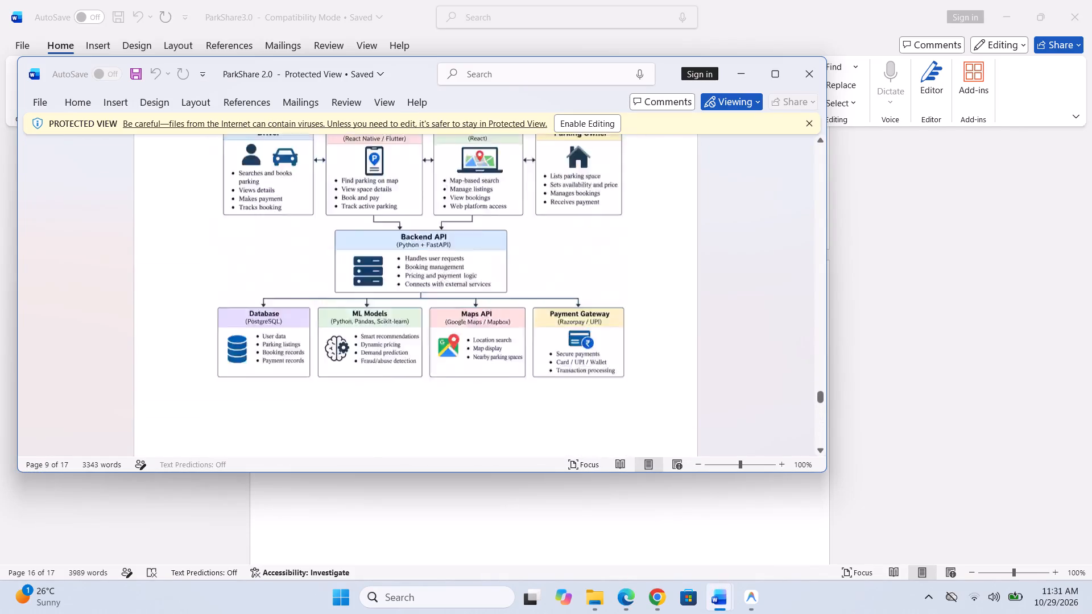
scroll(560, 255, up, 20)
scroll(560, 255, up, 20)
scroll(560, 255, up, 20)
scroll(539, 292, up, 20)
scroll(539, 292, up, 20)
scroll(539, 292, up, 20)
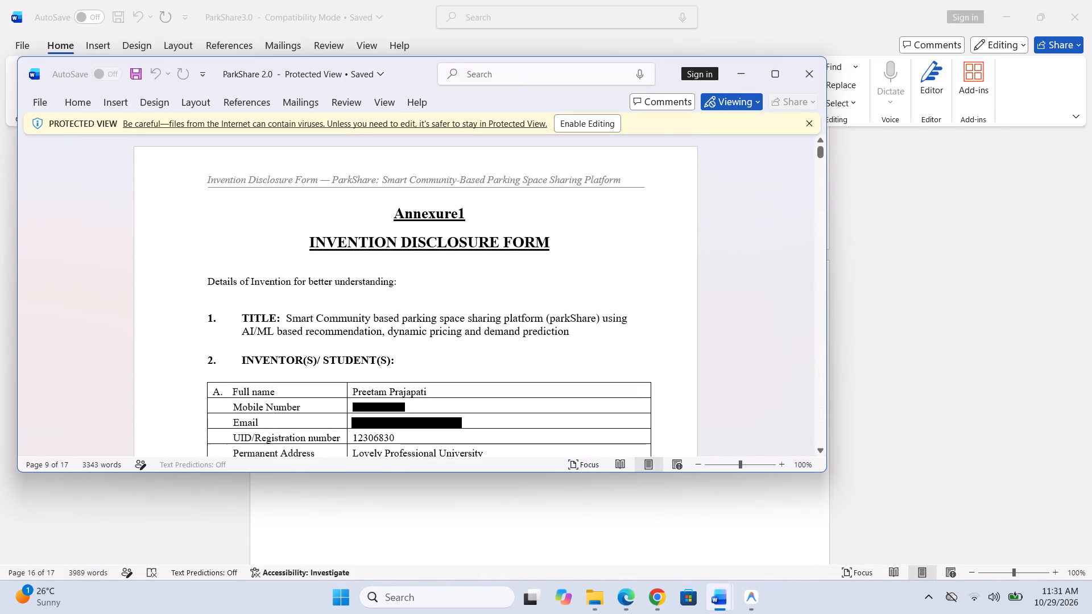
scroll(512, 327, up, 7)
scroll(512, 327, down, 2)
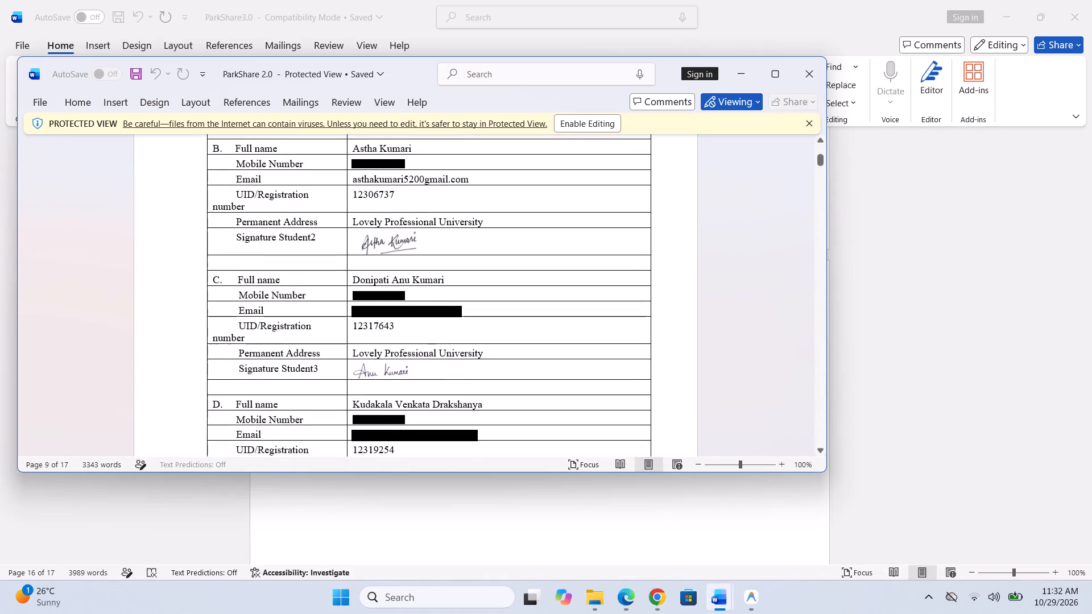
scroll(512, 327, down, 3)
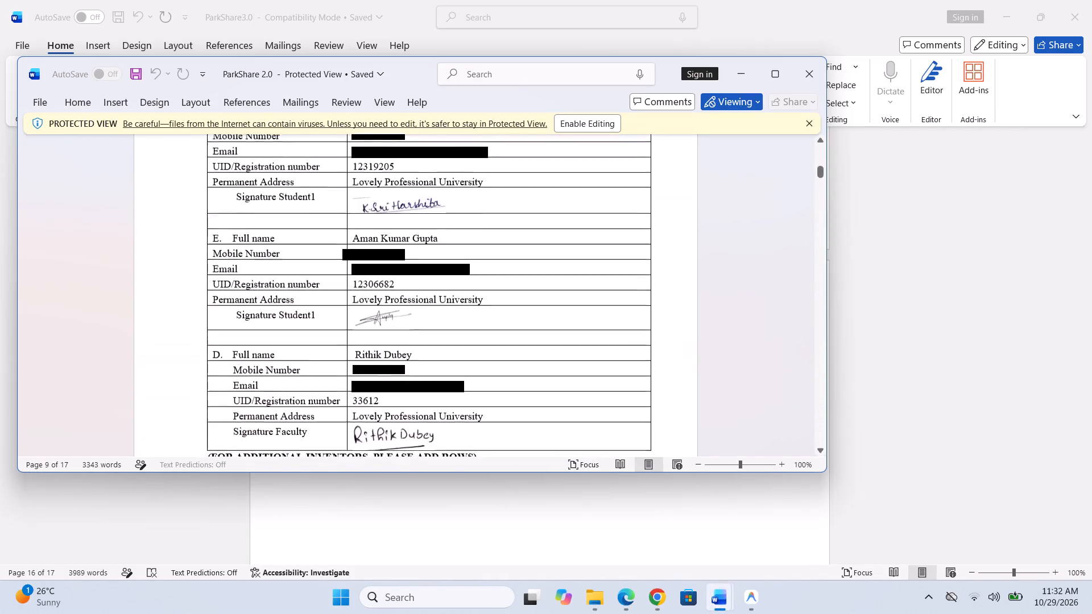
scroll(512, 327, right, 1)
scroll(512, 327, up, 1)
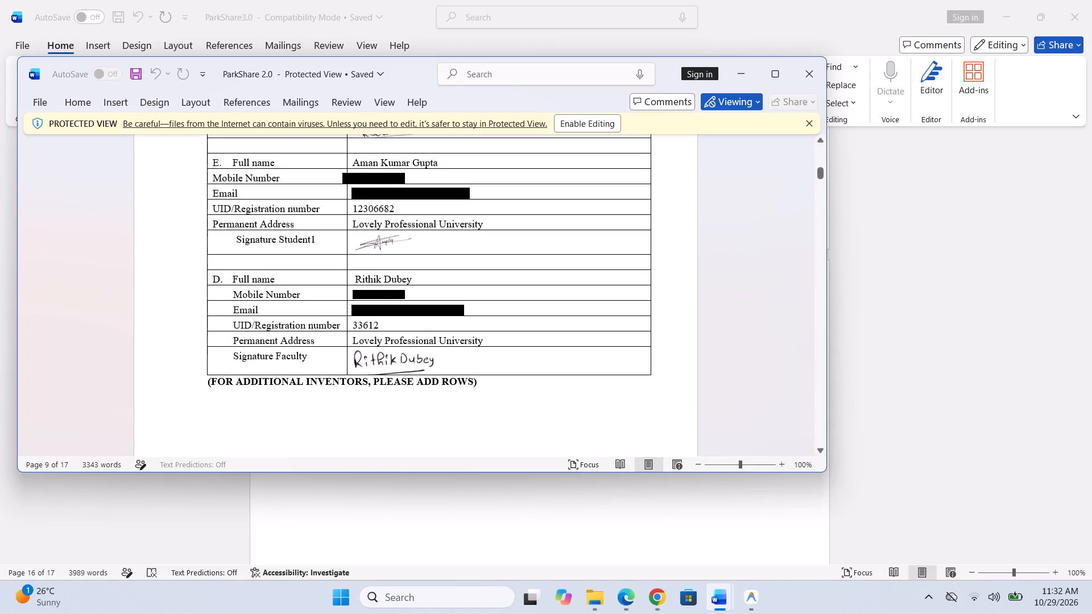
drag(667, 363, 220, 121)
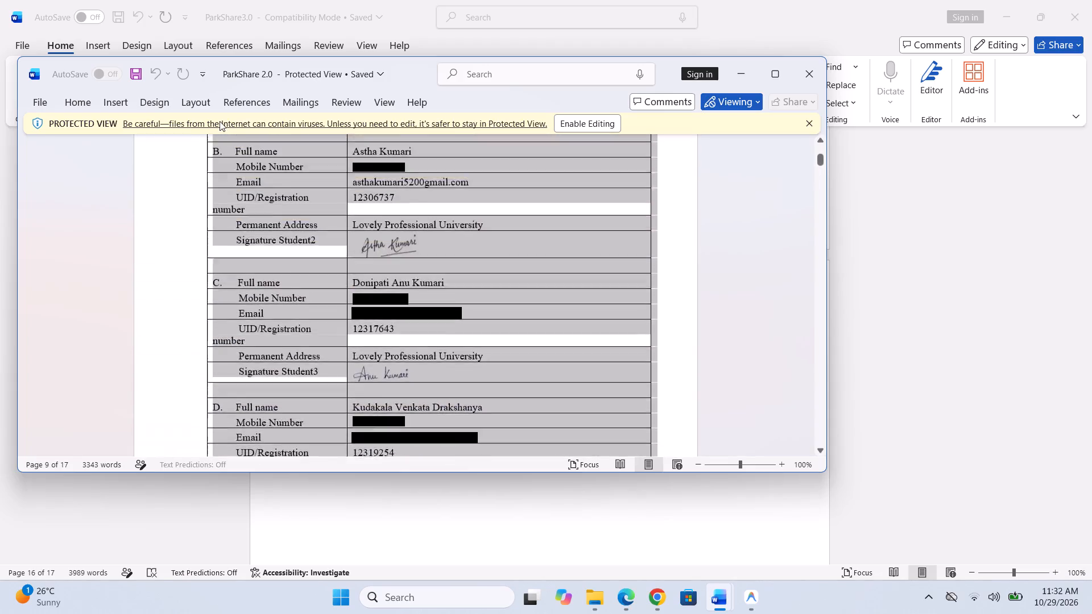
drag(220, 121, 200, 313)
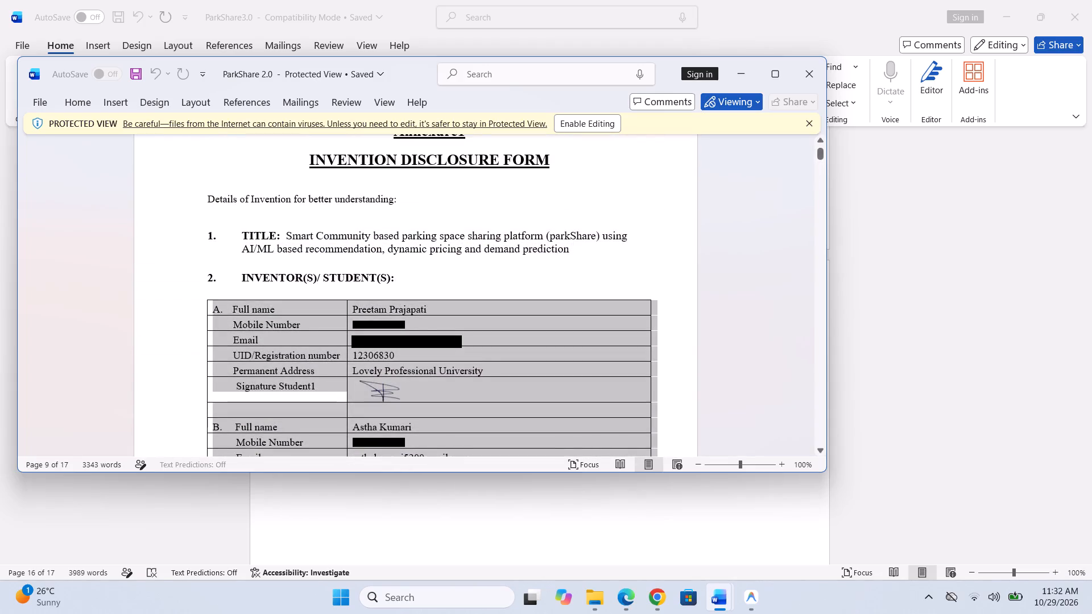
drag(200, 313, 197, 312)
key(ctrl+c)
Select the whole internal inventors table in section 2 of ParkShare3.0 and paste the copied ParkShare 2.0 table onto it.
click(918, 311)
scroll(739, 189, up, 20)
scroll(739, 189, up, 1)
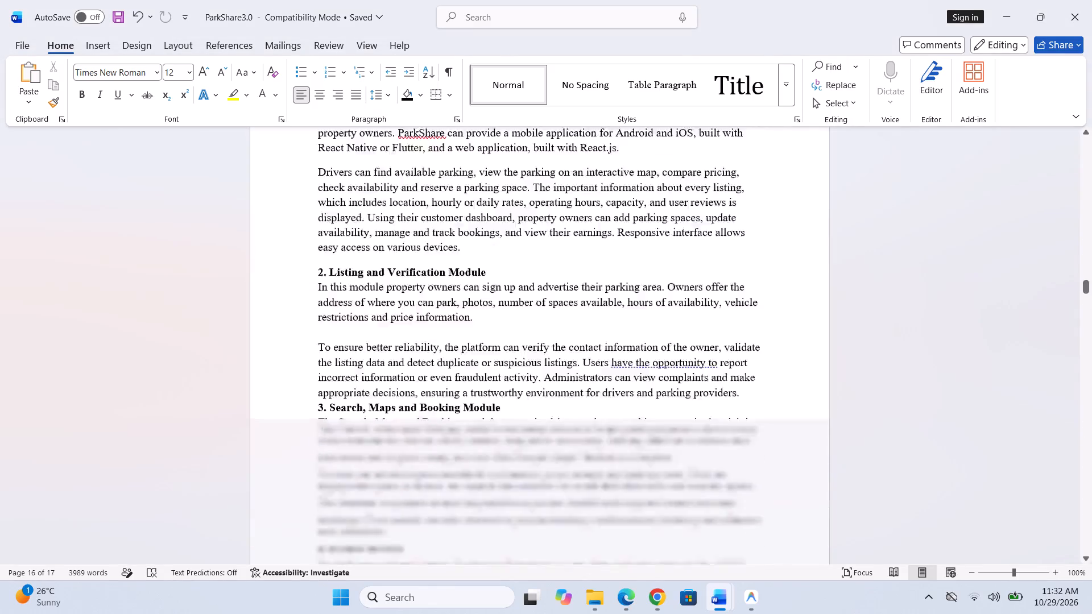
scroll(739, 189, up, 10)
scroll(739, 189, down, 5)
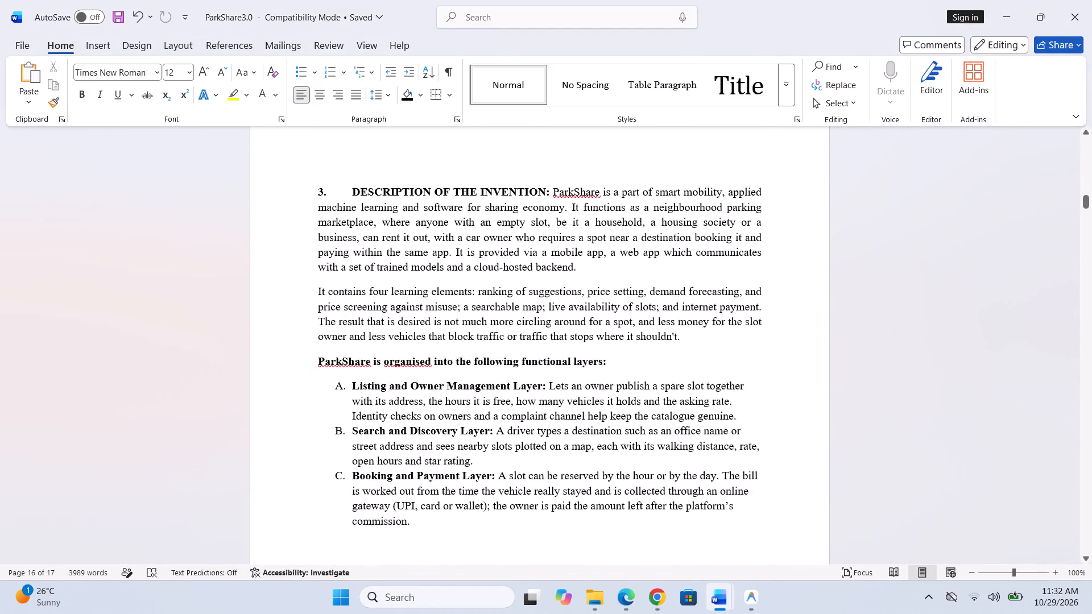
scroll(739, 189, up, 1)
drag(800, 326, 408, 230)
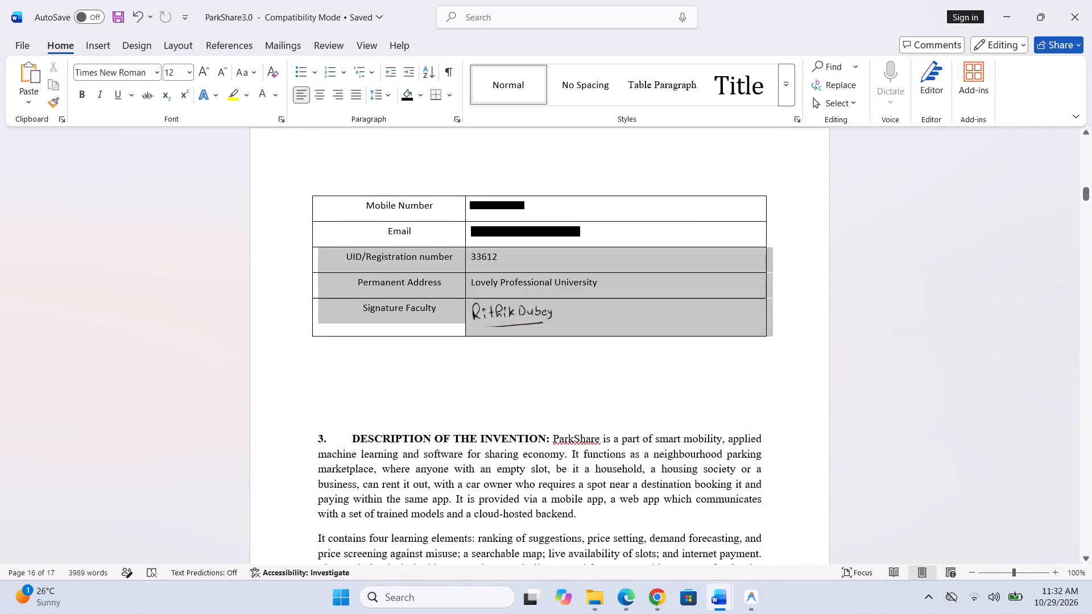
drag(408, 230, 326, 371)
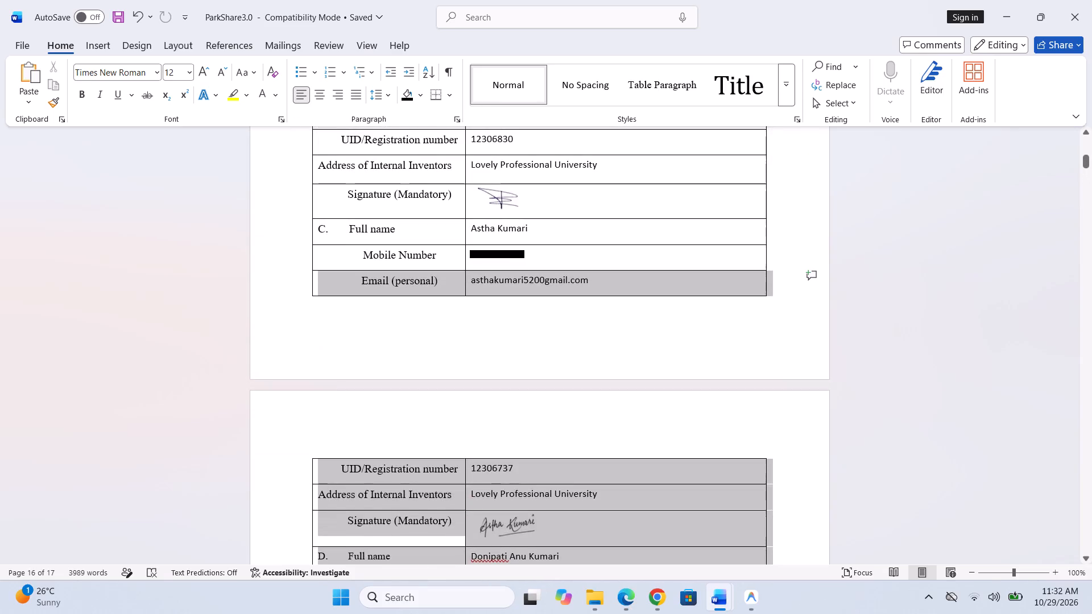
drag(326, 371, 289, 125)
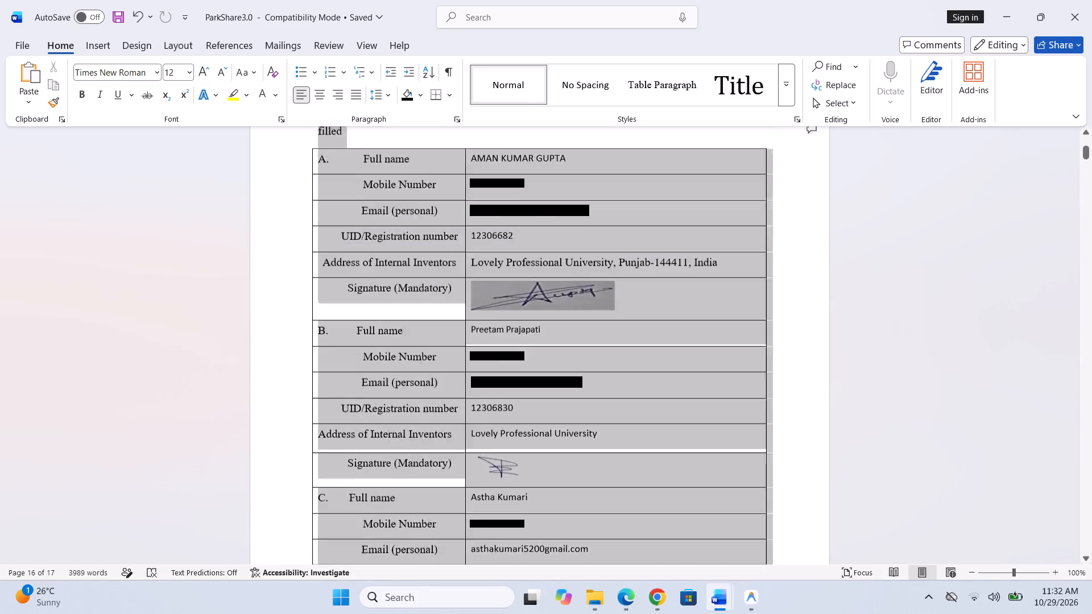
drag(289, 125, 307, 260)
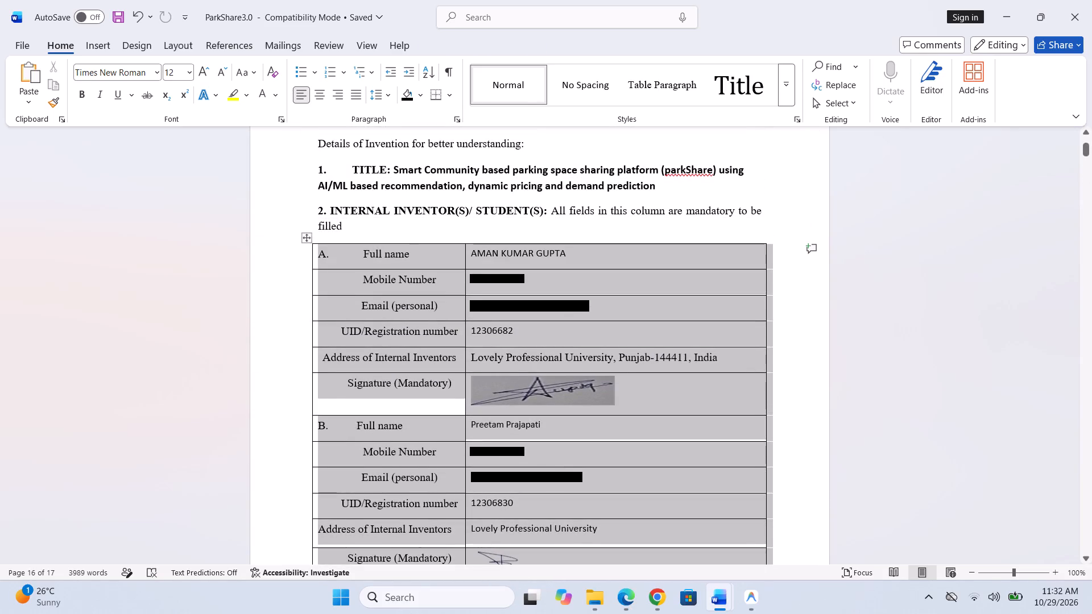
key(ctrl+v)
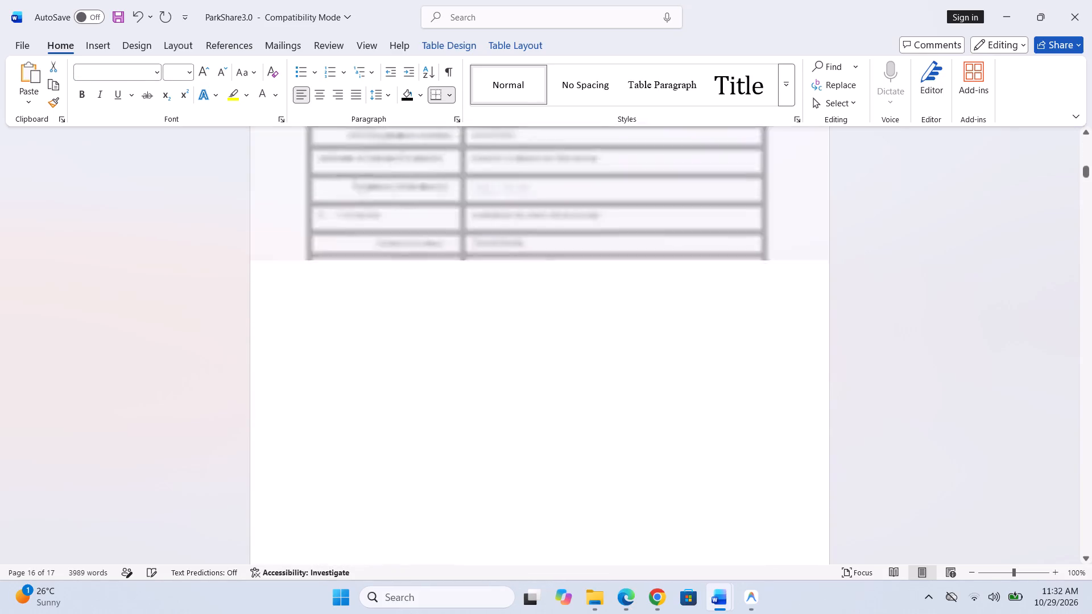
Review the pasted inventor table and the original inventor entries through to the faculty signature in ParkShare3.0.
scroll(426, 265, down, 1)
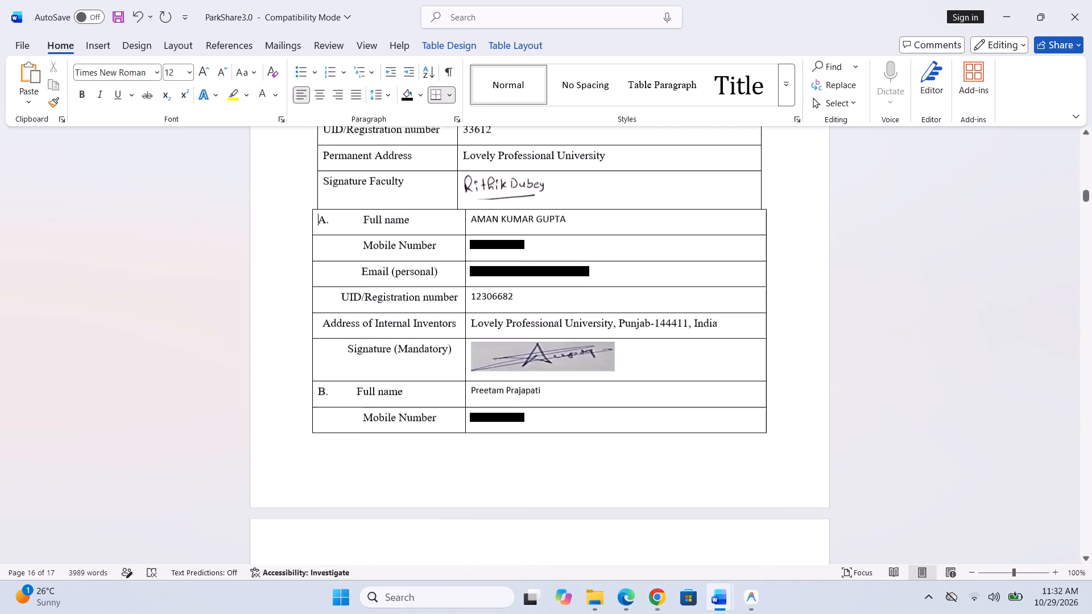
scroll(426, 265, down, 4)
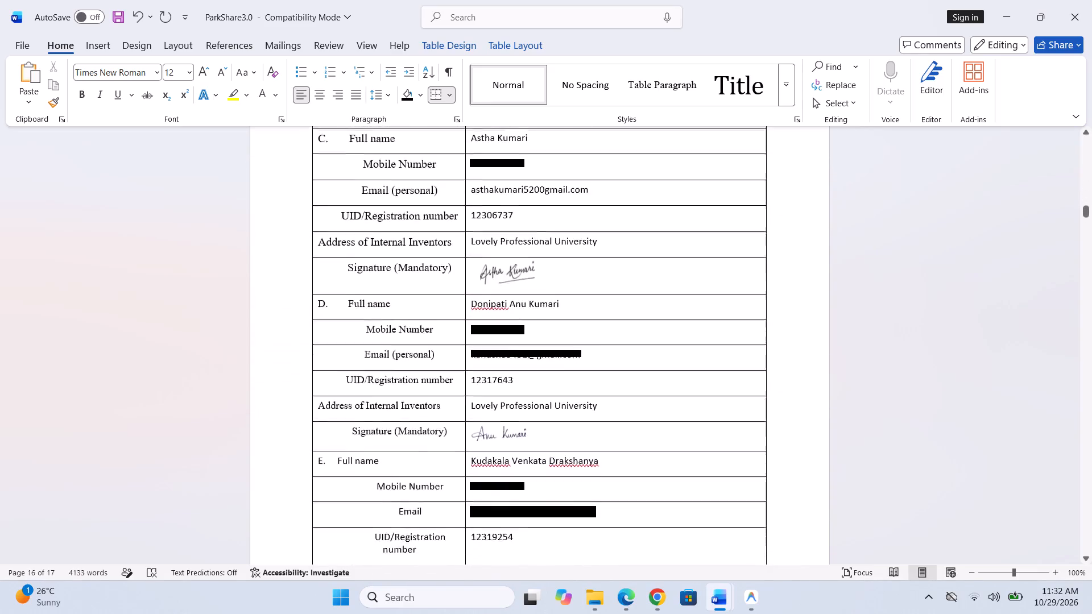
scroll(426, 265, down, 4)
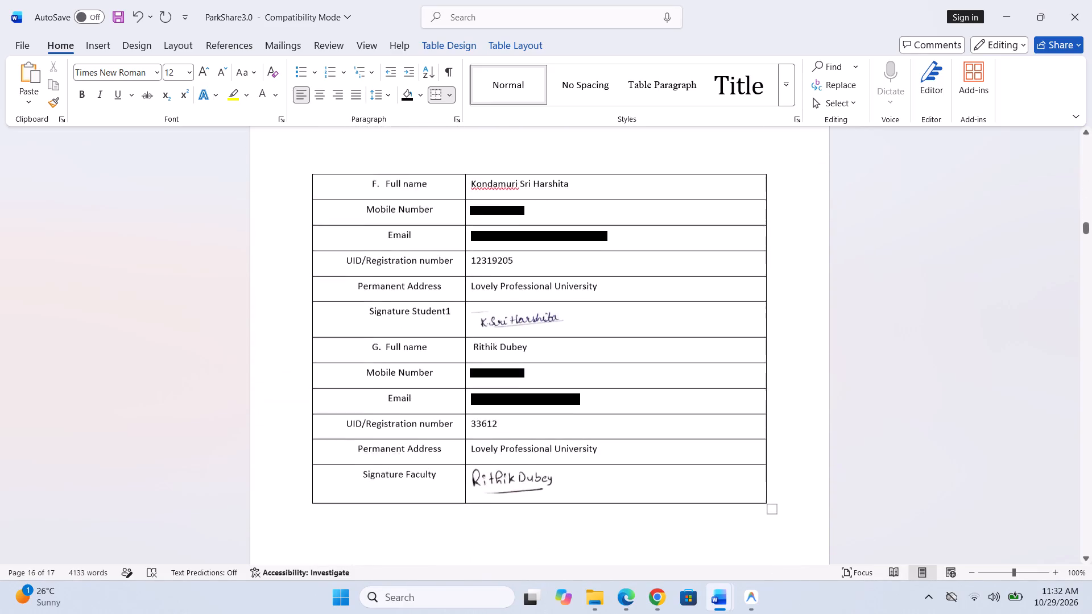
scroll(426, 265, down, 1)
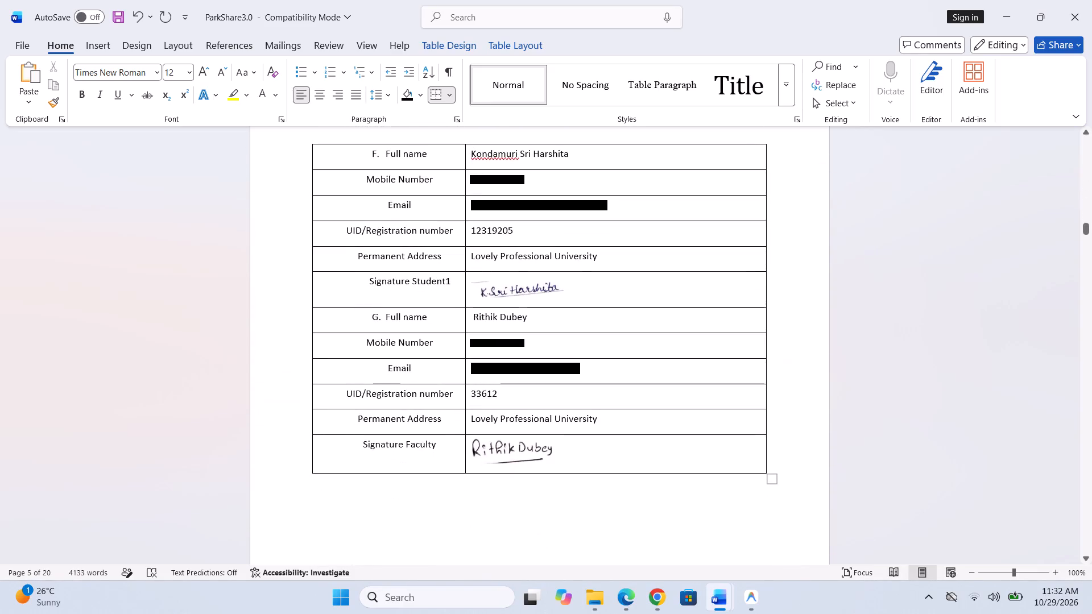
scroll(545, 302, up, 1)
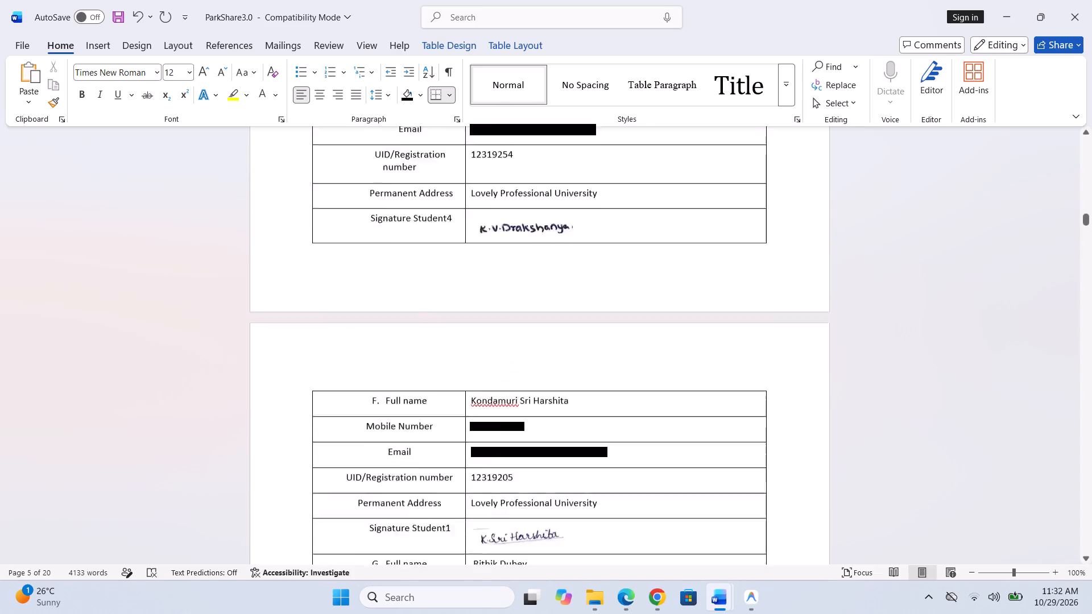
scroll(545, 302, up, 9)
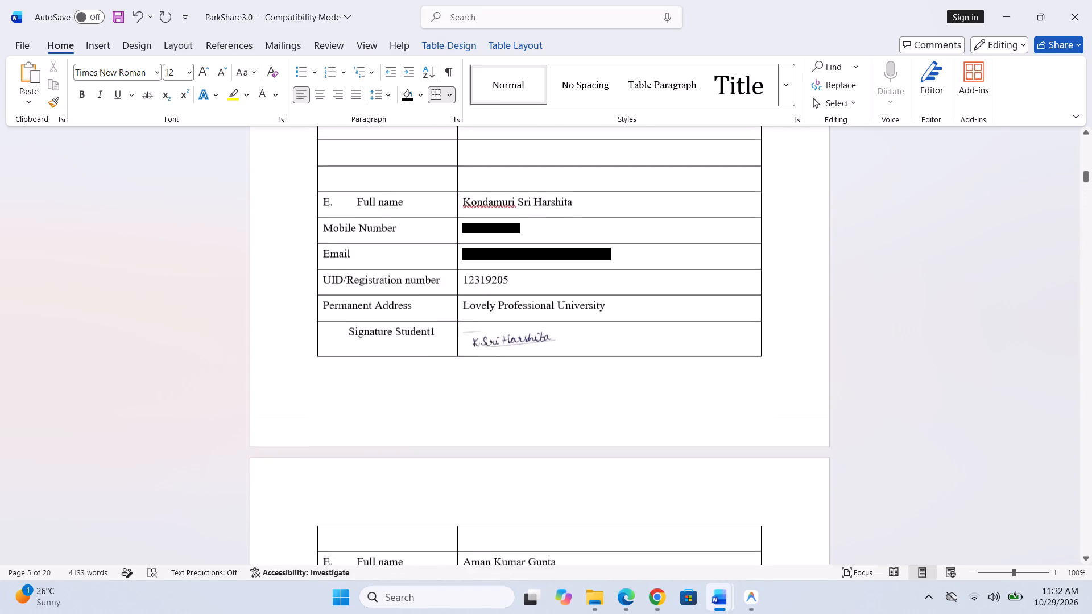
scroll(545, 302, up, 3)
scroll(559, 397, up, 2)
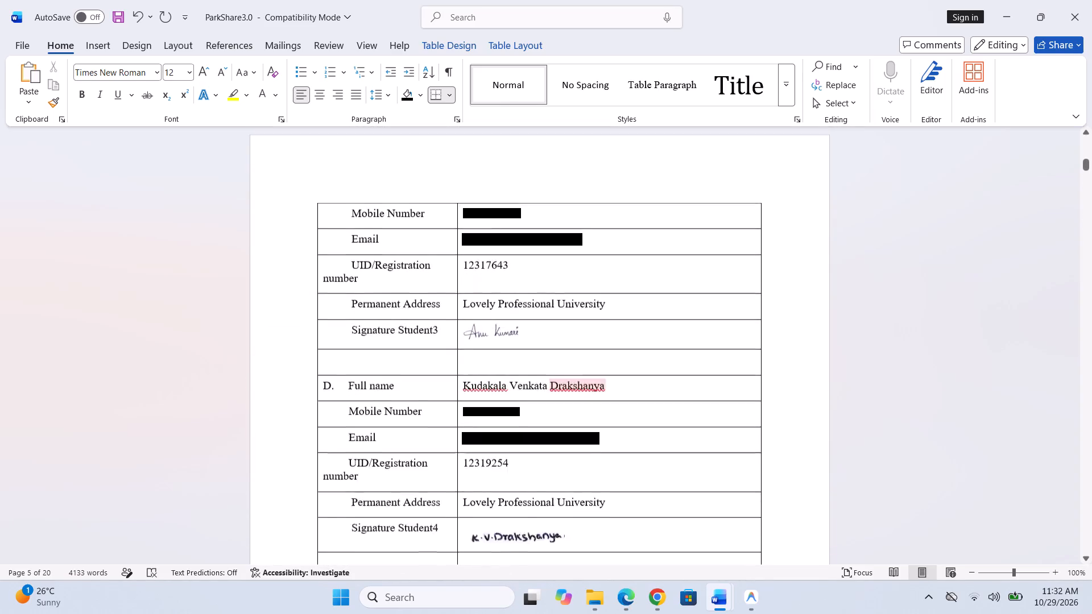
scroll(559, 397, up, 4)
scroll(559, 397, down, 1)
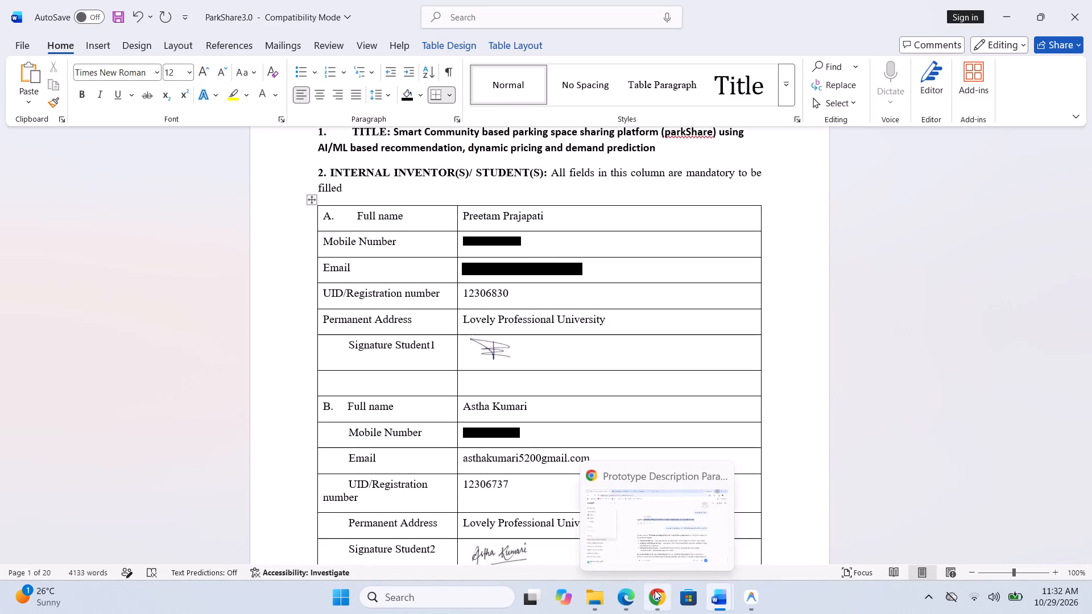
Select the complete inventors/students table in the ParkShare 2.0 document again, from the faculty signature row up to the first inventor's name.
click(763, 540)
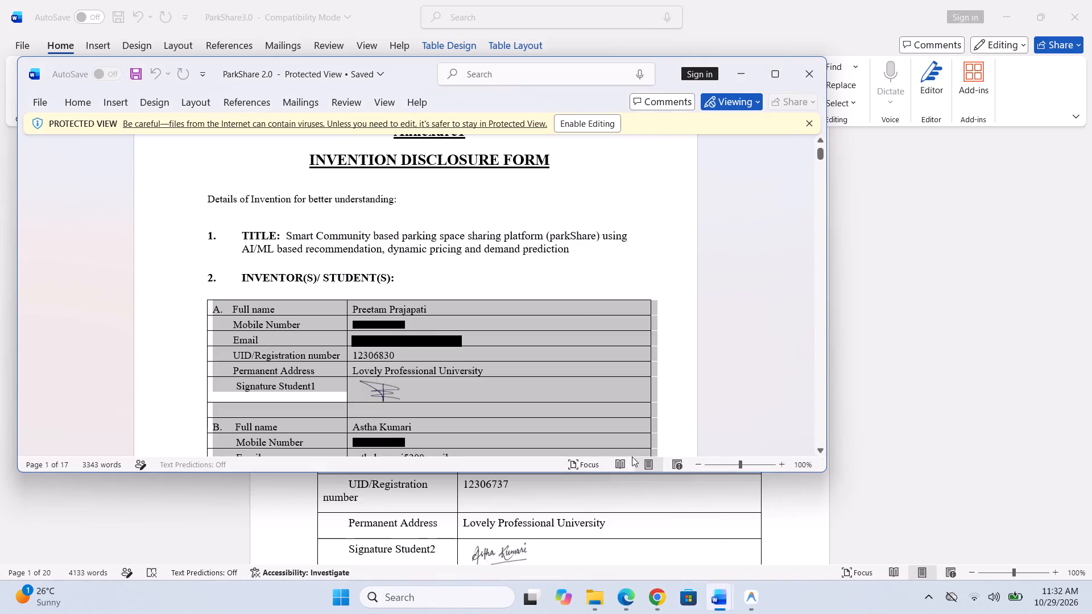
click(705, 343)
scroll(705, 343, down, 1)
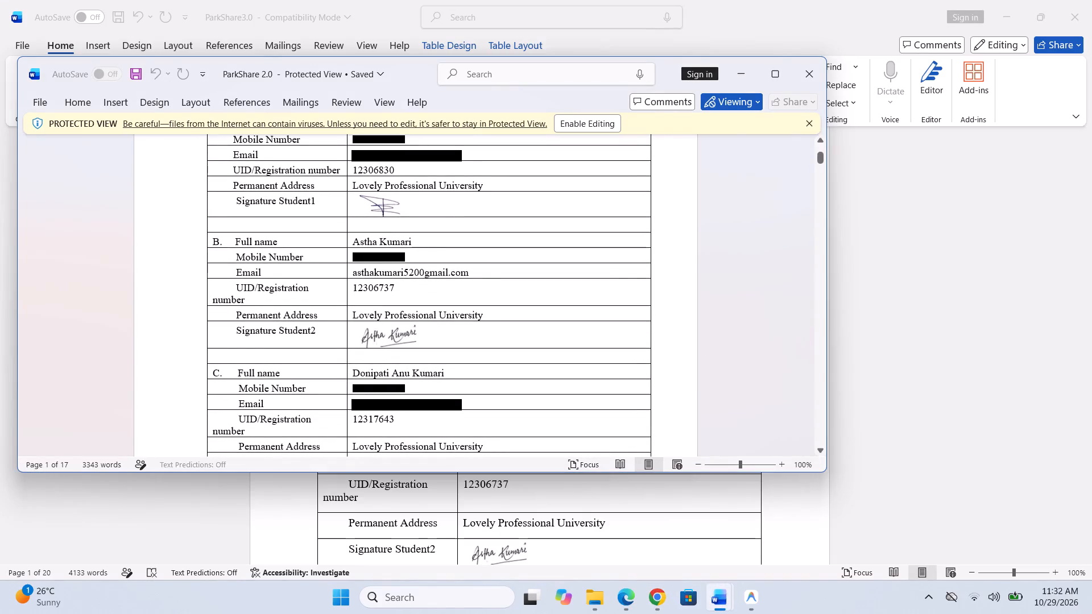
scroll(447, 359, down, 1)
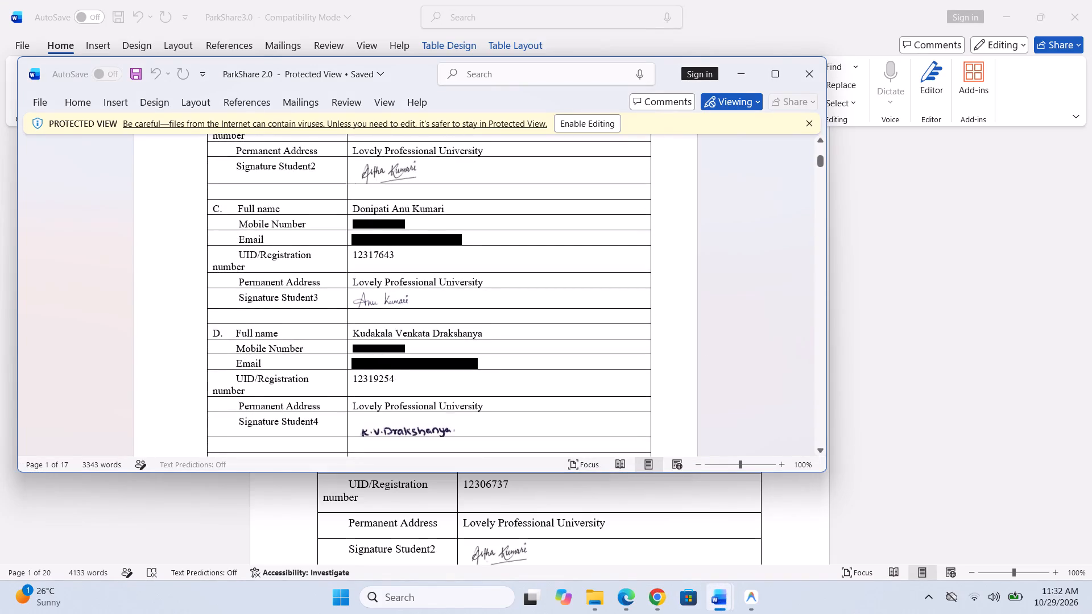
scroll(431, 386, down, 2)
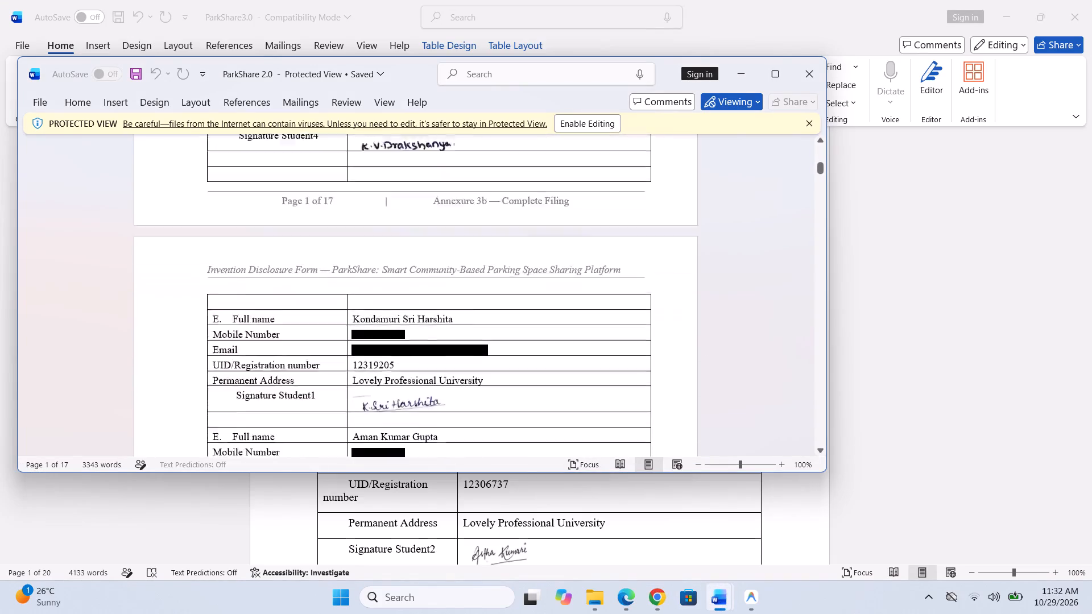
scroll(431, 386, down, 2)
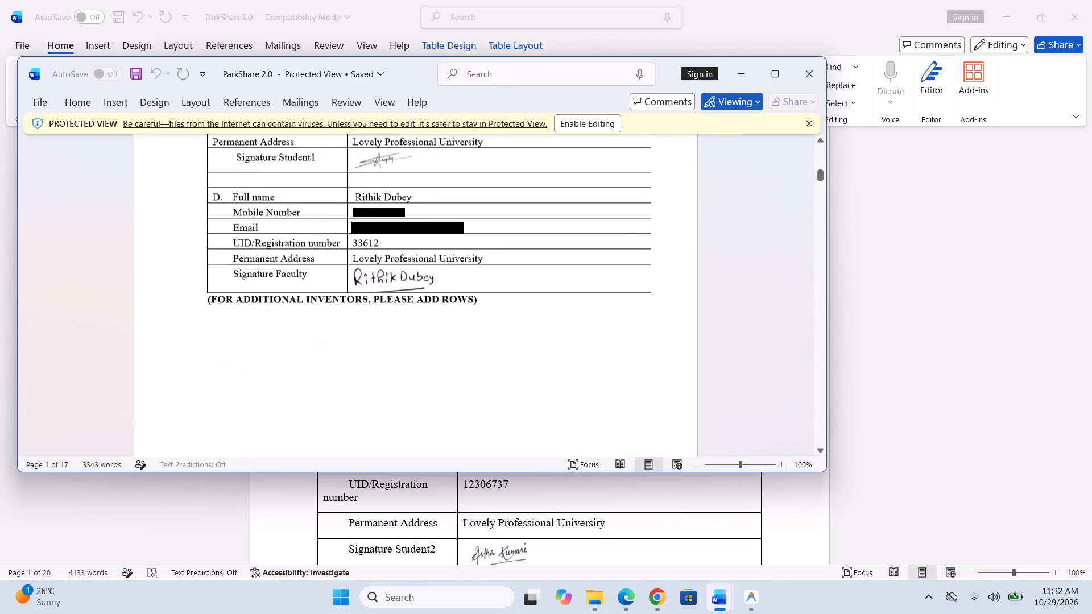
click(576, 252)
drag(681, 277, 263, 104)
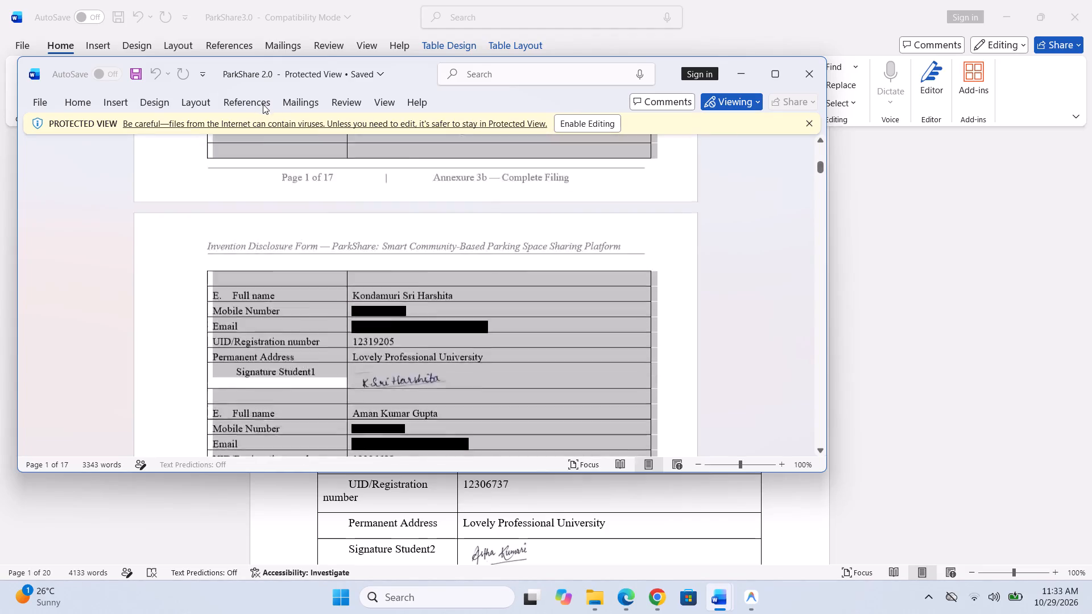
drag(263, 104, 197, 183)
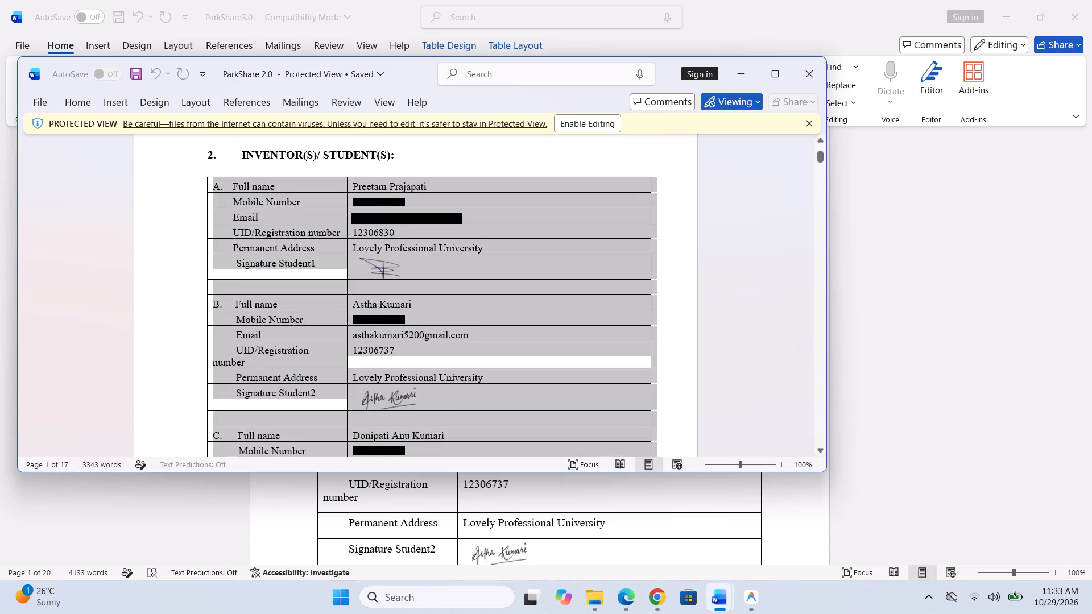
drag(197, 183, 196, 183)
right_click(312, 223)
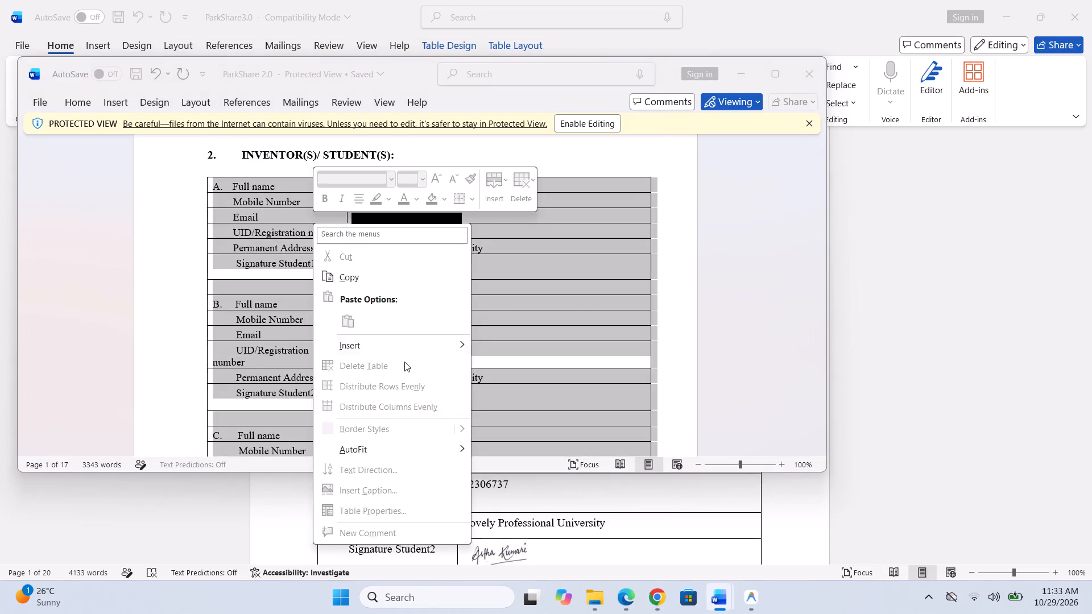
click(692, 378)
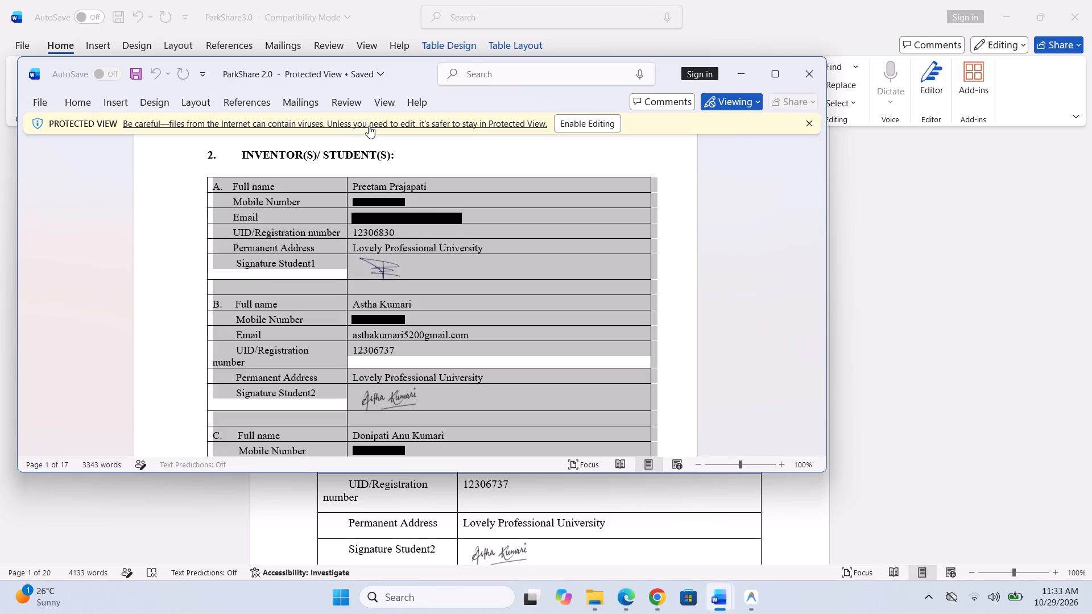
Minimize the ParkShare 2.0 document and return to the internal inventors section of ParkShare3.0.
click(751, 69)
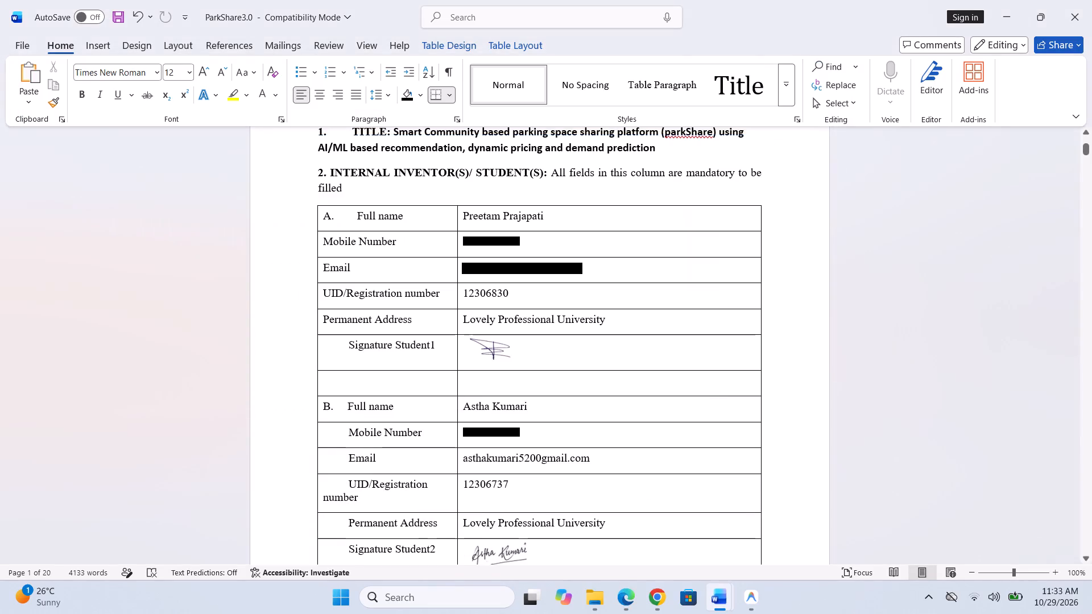
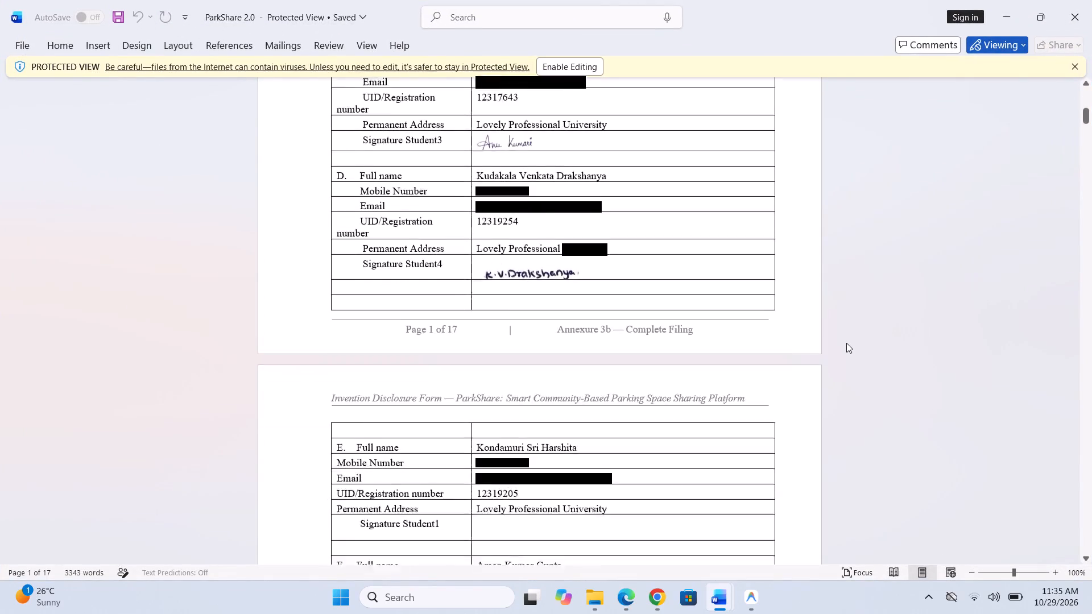
scroll(846, 343, down, 3)
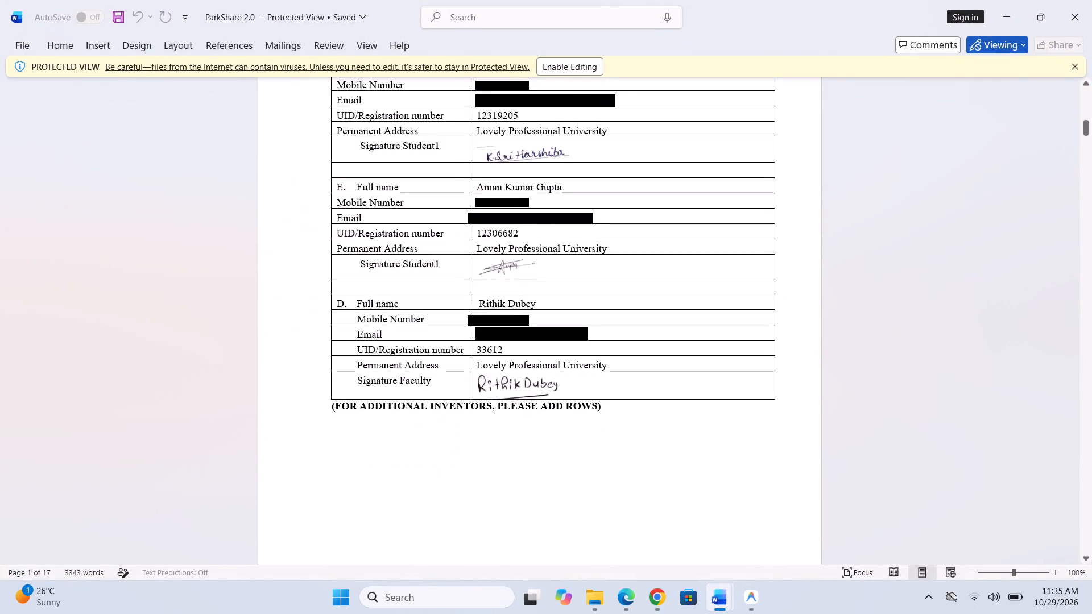
click(482, 334)
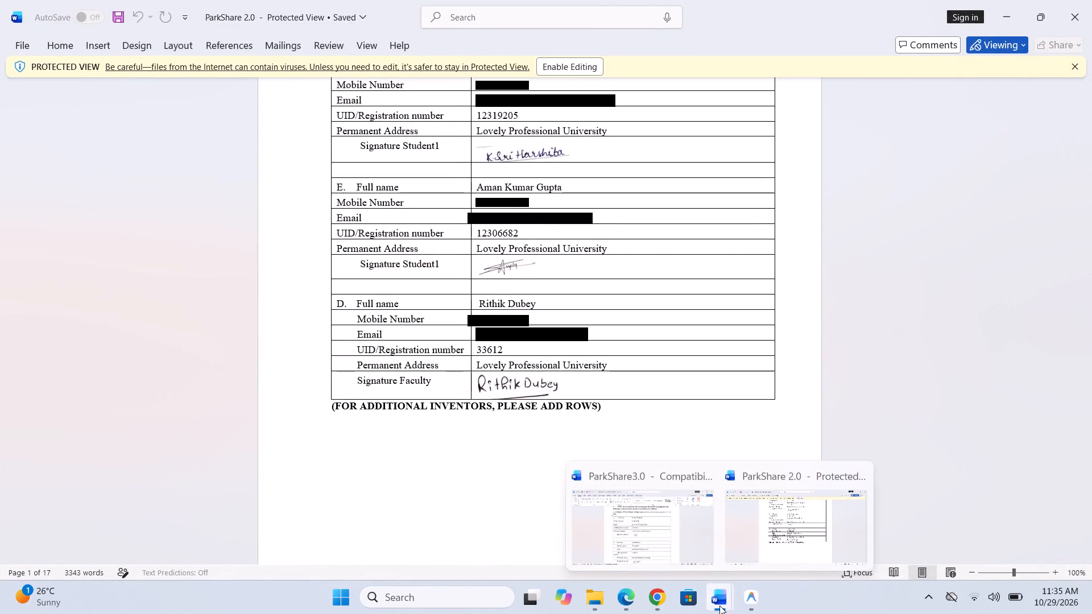
Switch to ParkShare3.0 and examine the pasted inventor entries and signatures against the old internal inventors table below them.
click(661, 506)
scroll(544, 443, down, 4)
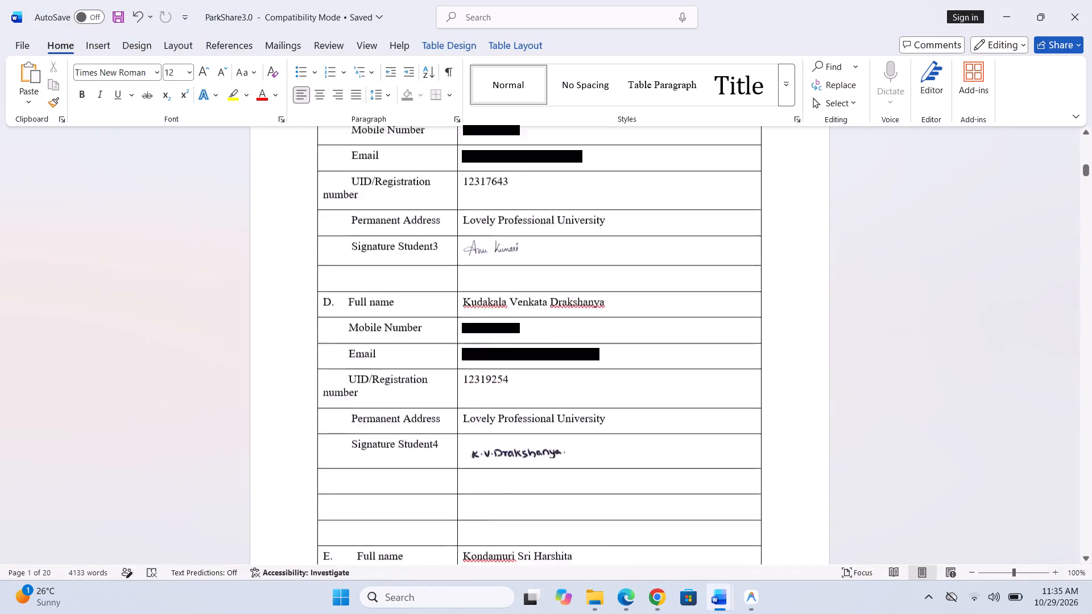
scroll(544, 443, down, 5)
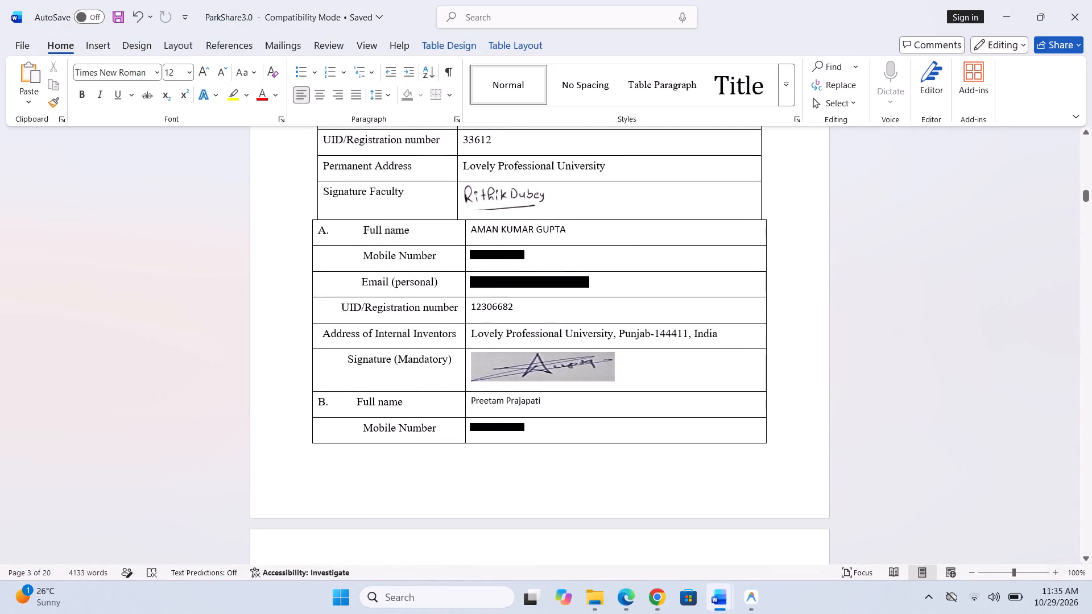
scroll(474, 253, up, 15)
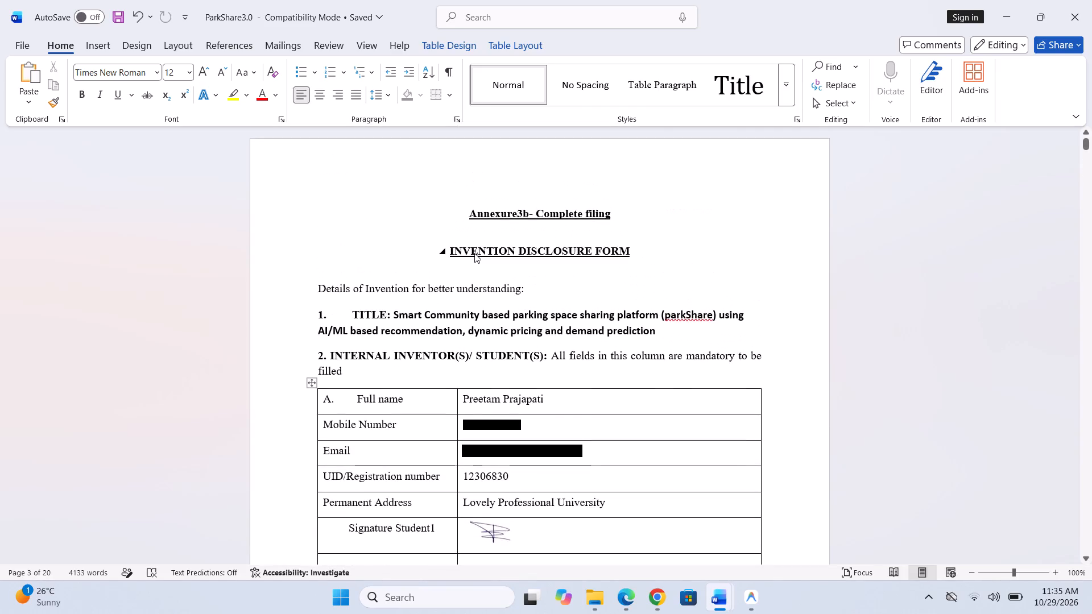
scroll(474, 253, down, 1)
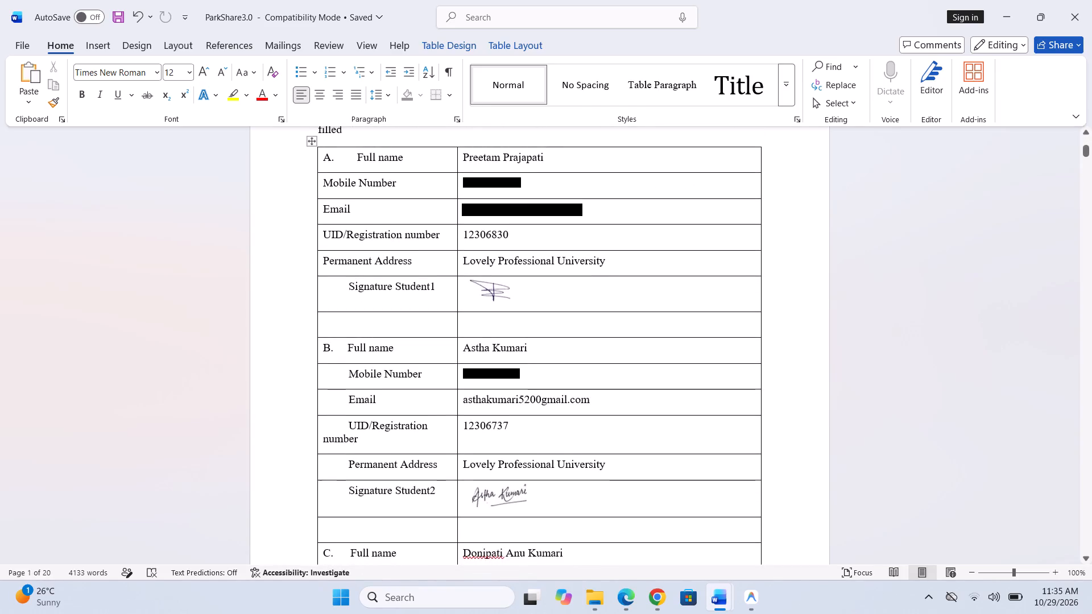
scroll(474, 253, down, 2)
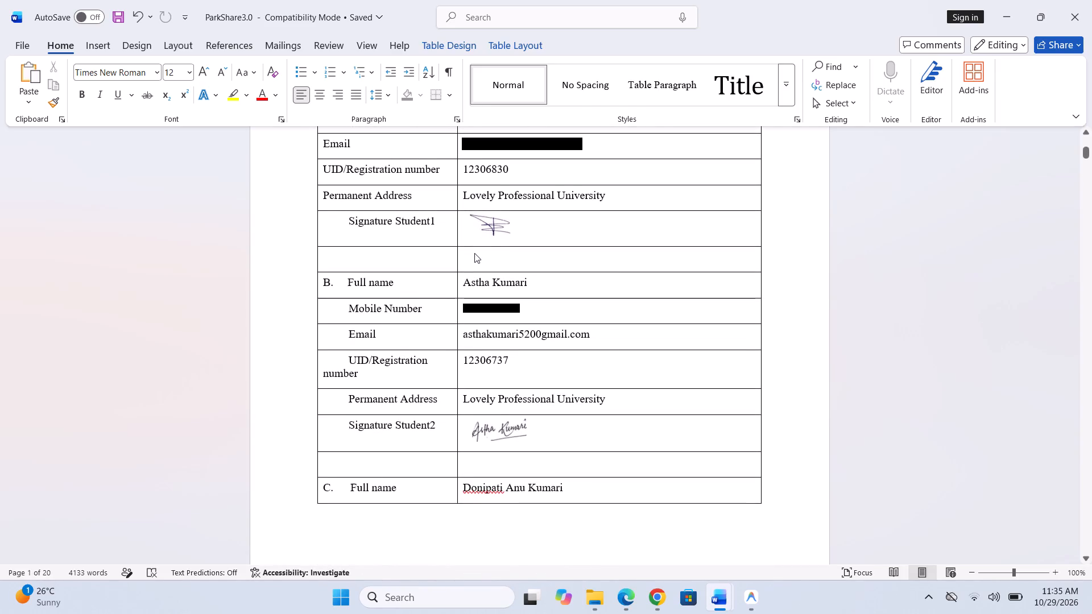
click(499, 227)
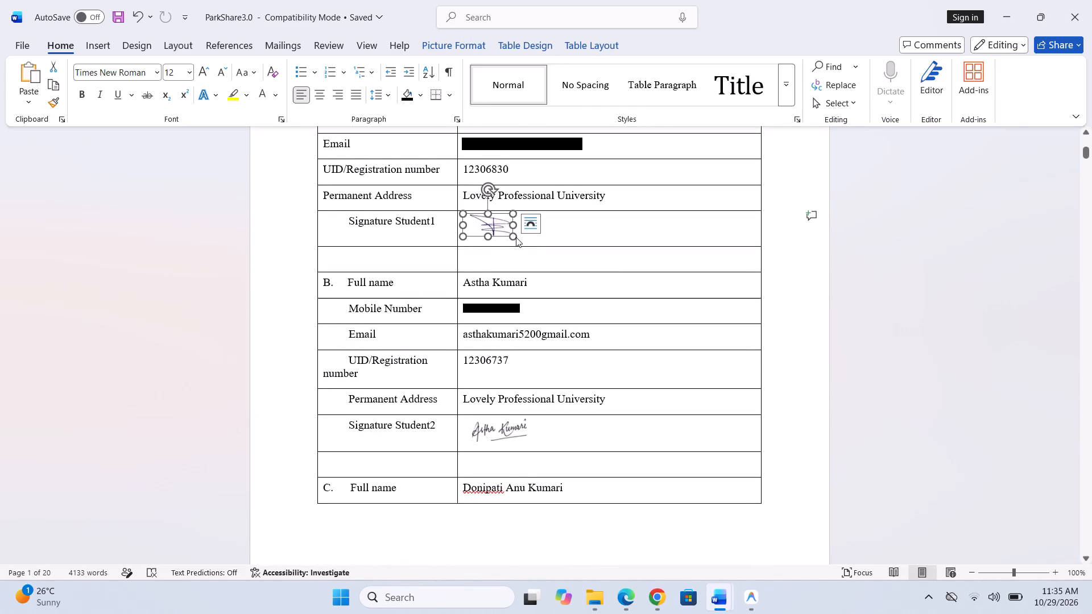
Shrink the mandatory signature picture of inventor A in the old table to roughly 60% of its width, keeping its proportions.
scroll(632, 250, down, 6)
scroll(614, 405, down, 4)
click(578, 482)
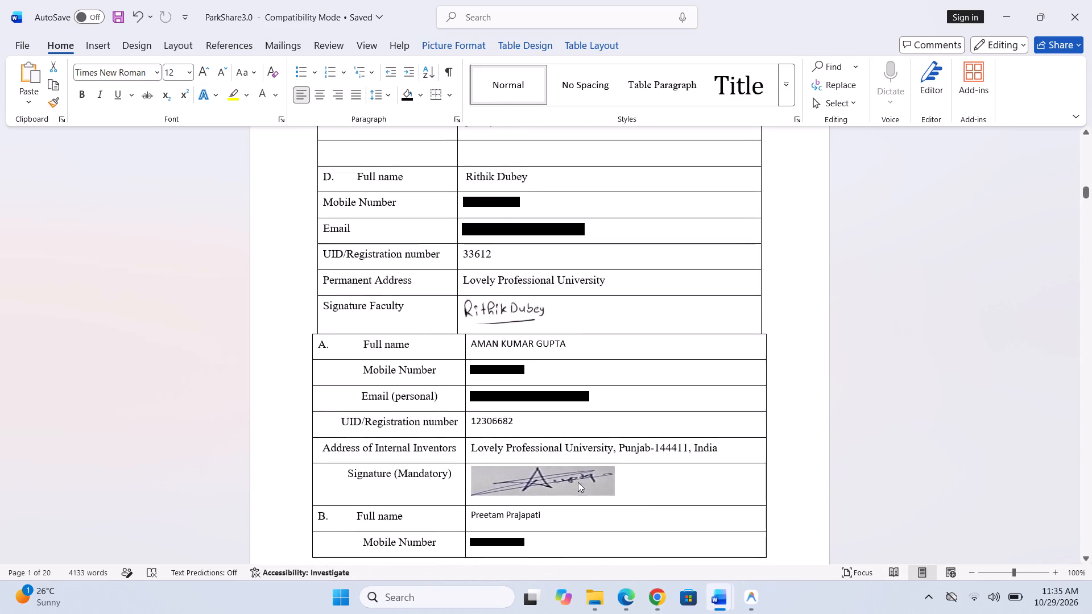
drag(615, 496, 610, 493)
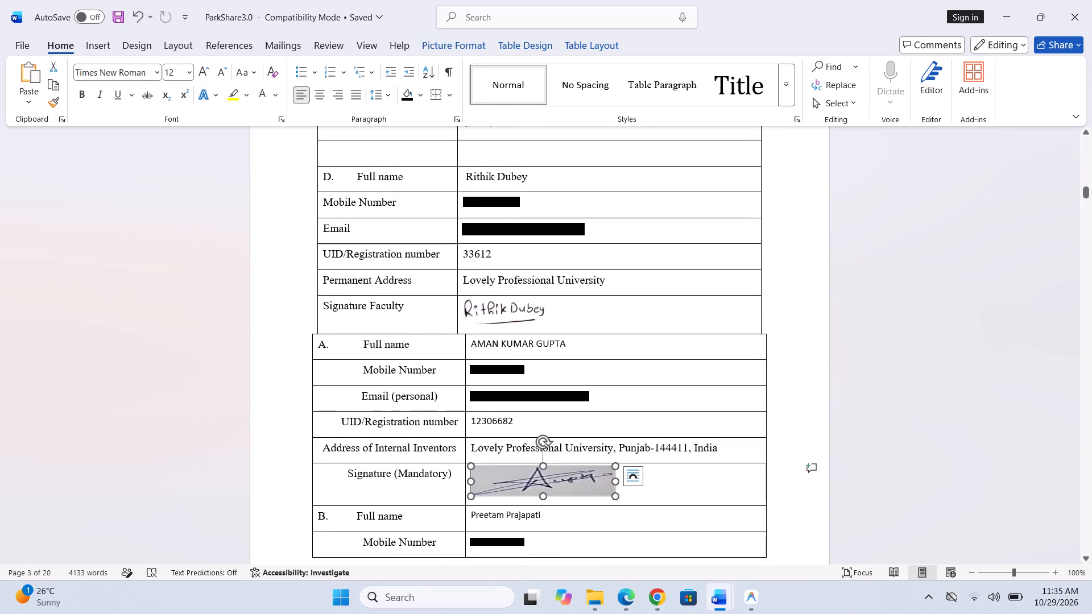
drag(610, 493, 557, 484)
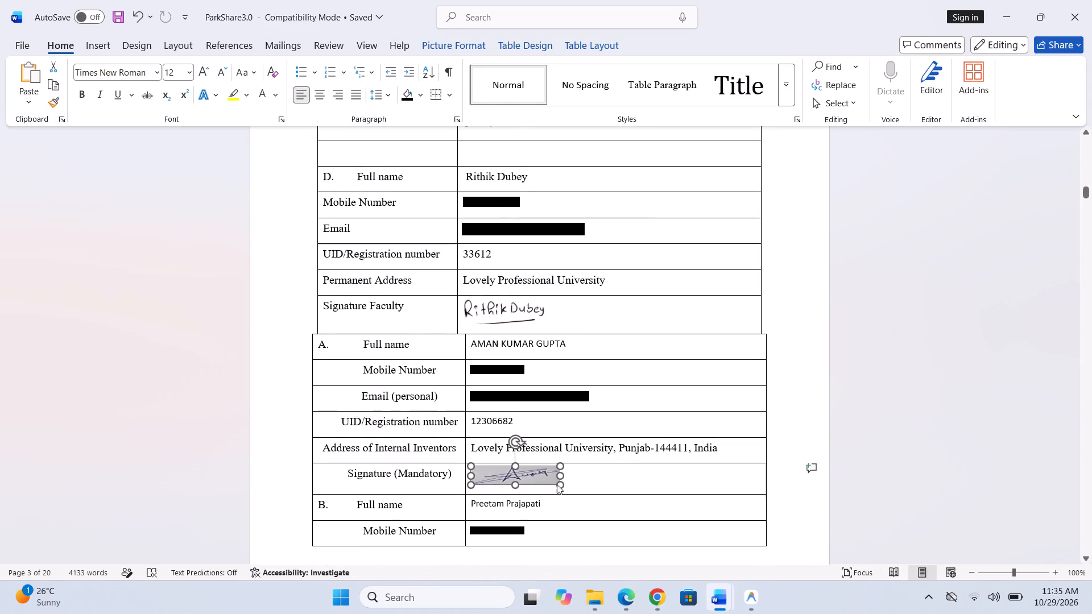
drag(557, 484, 552, 486)
click(562, 489)
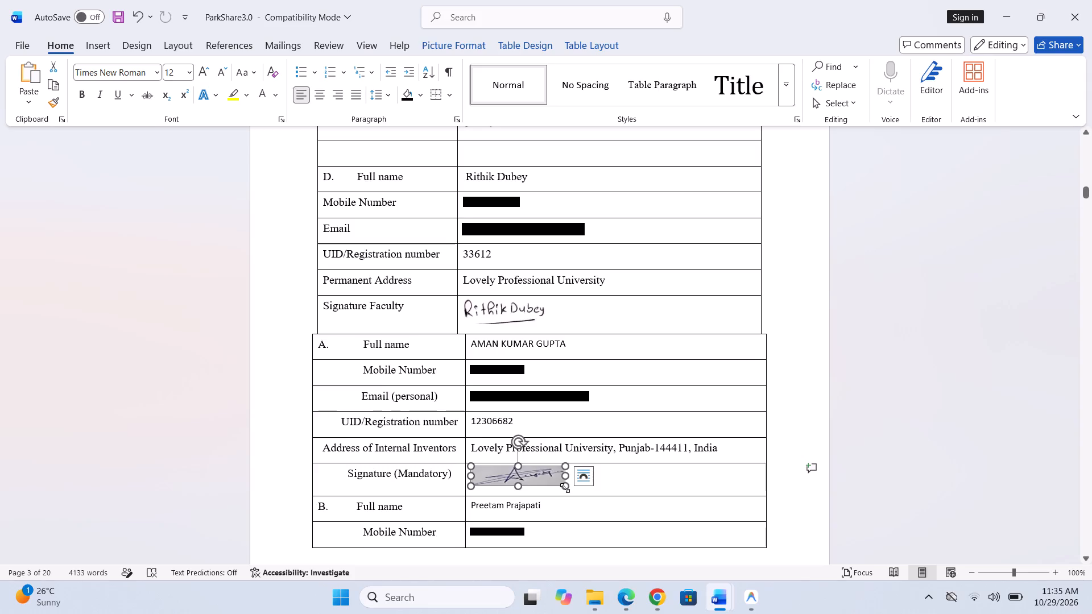
drag(565, 488, 528, 484)
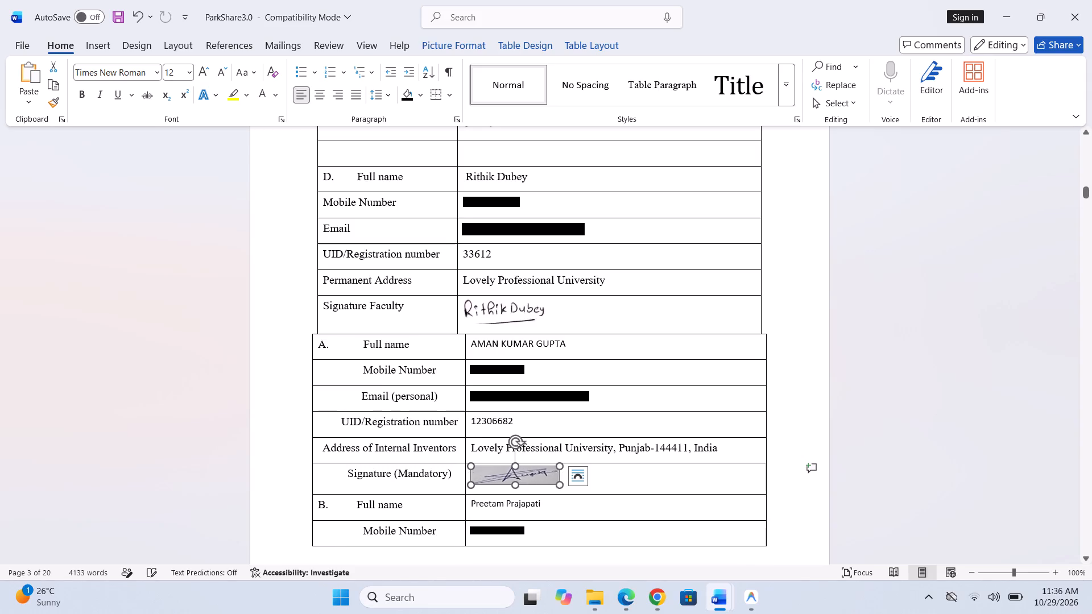
click(879, 458)
Place the cursor beside the signature picture in the pasted table's last student entry, just above the faculty entry.
scroll(560, 447, down, 1)
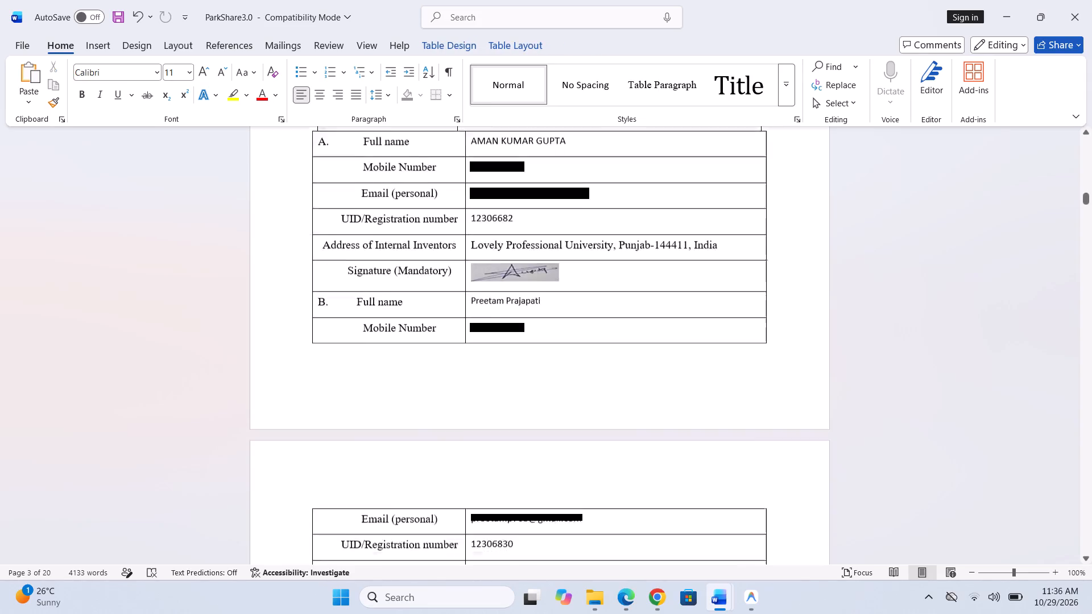
scroll(560, 447, down, 1)
scroll(560, 447, up, 2)
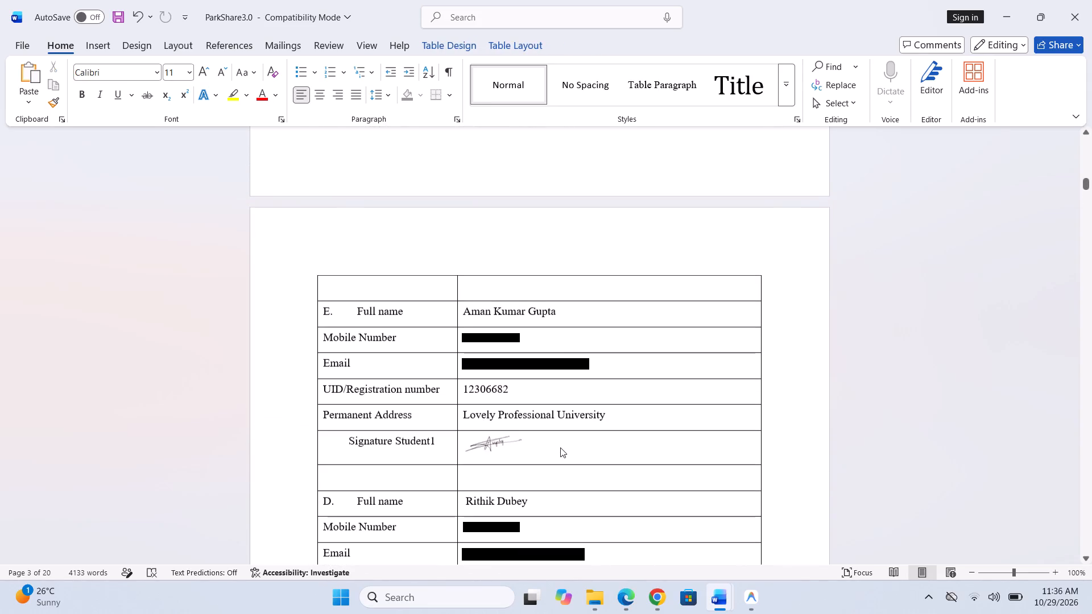
click(560, 447)
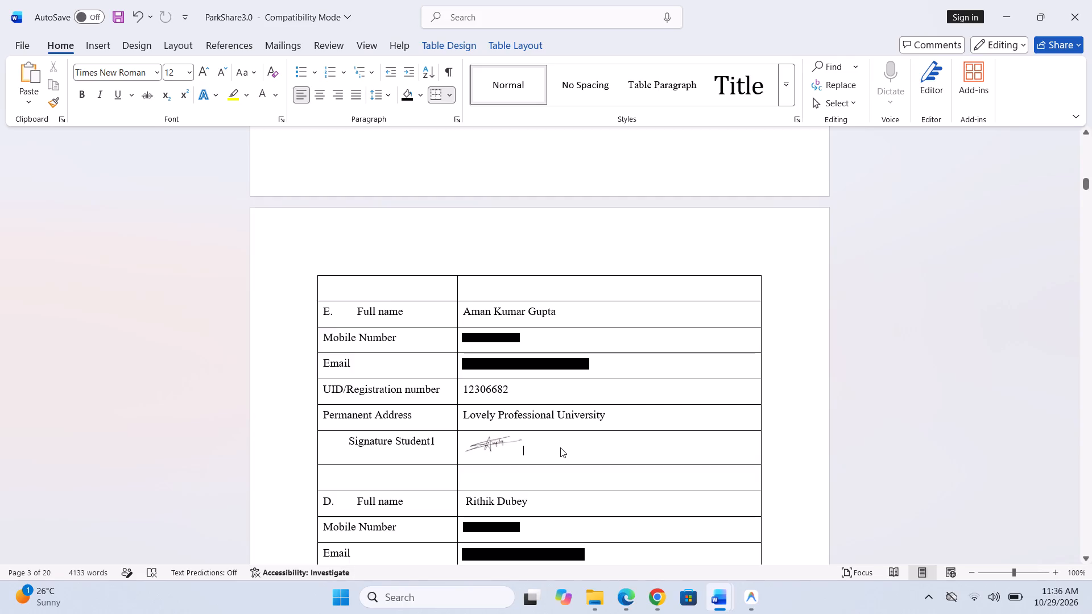